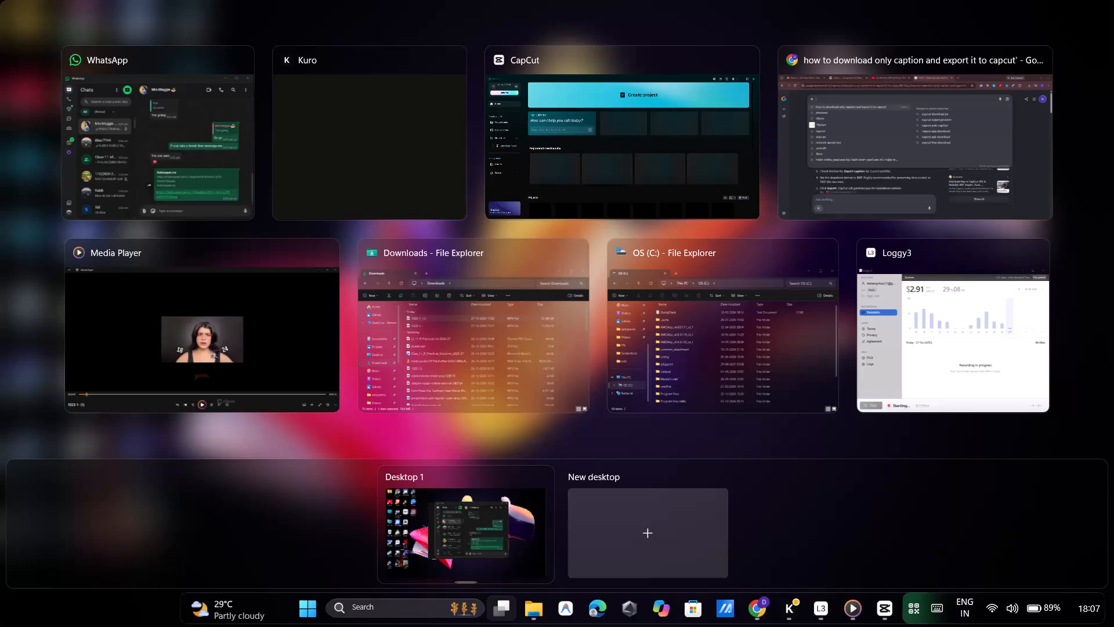
# Close the WhatsApp window and the Downloads and OS (C:) File Explorer windows.
pyautogui.click(251, 63)
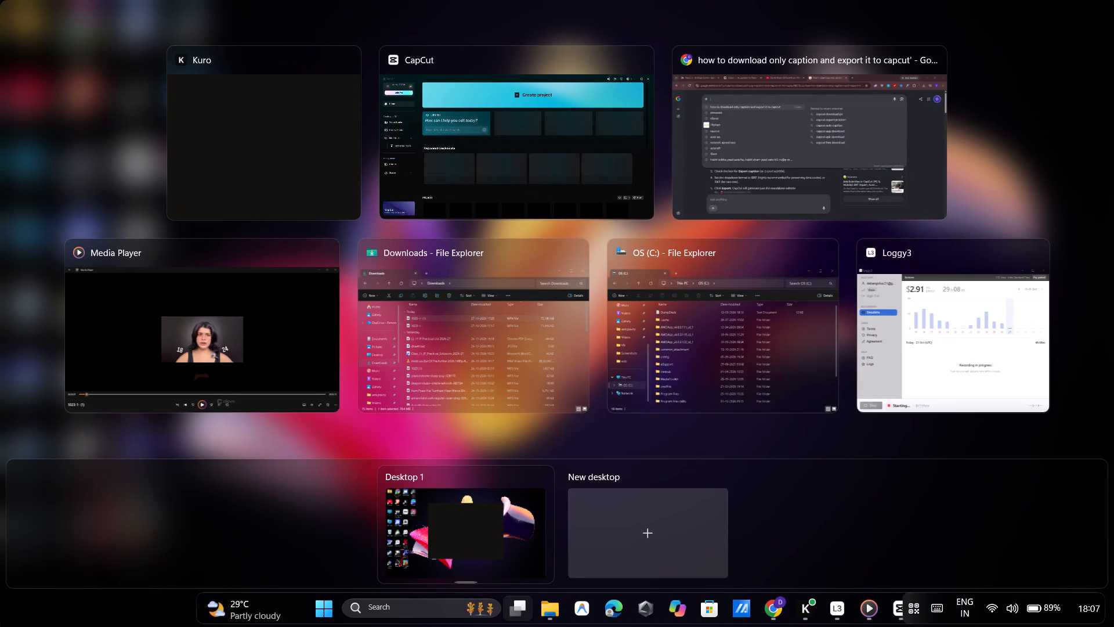
pyautogui.click(574, 245)
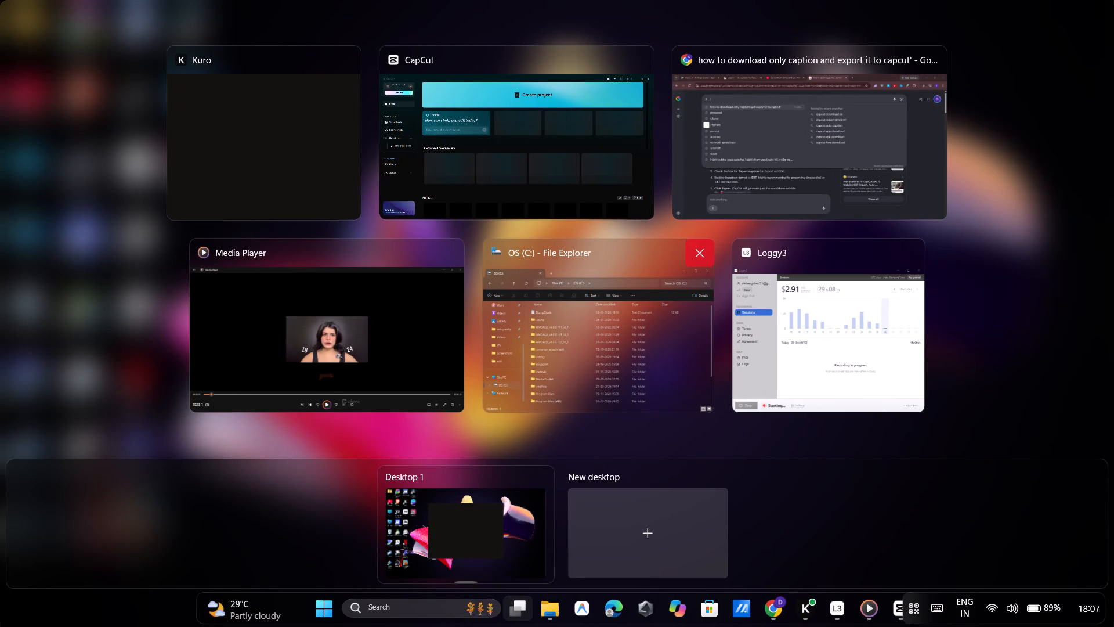
pyautogui.click(708, 258)
# Switch to Chrome, open Karan Aujla's Winning Speech music video on YouTube and skip past its opening seconds.
pyautogui.click(859, 84)
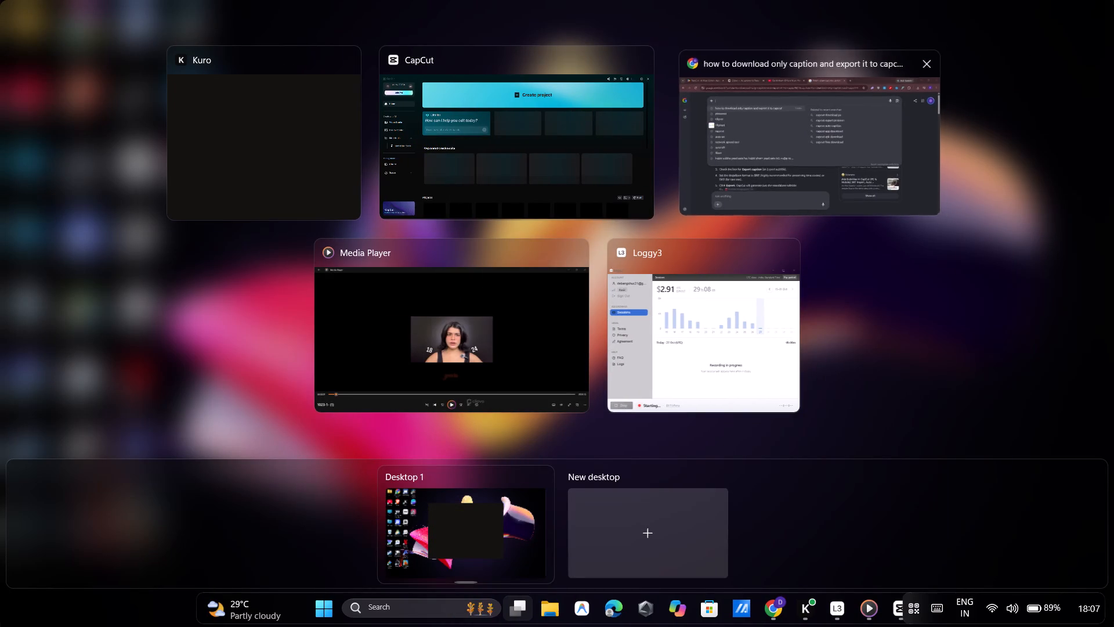
pyautogui.click(452, 0)
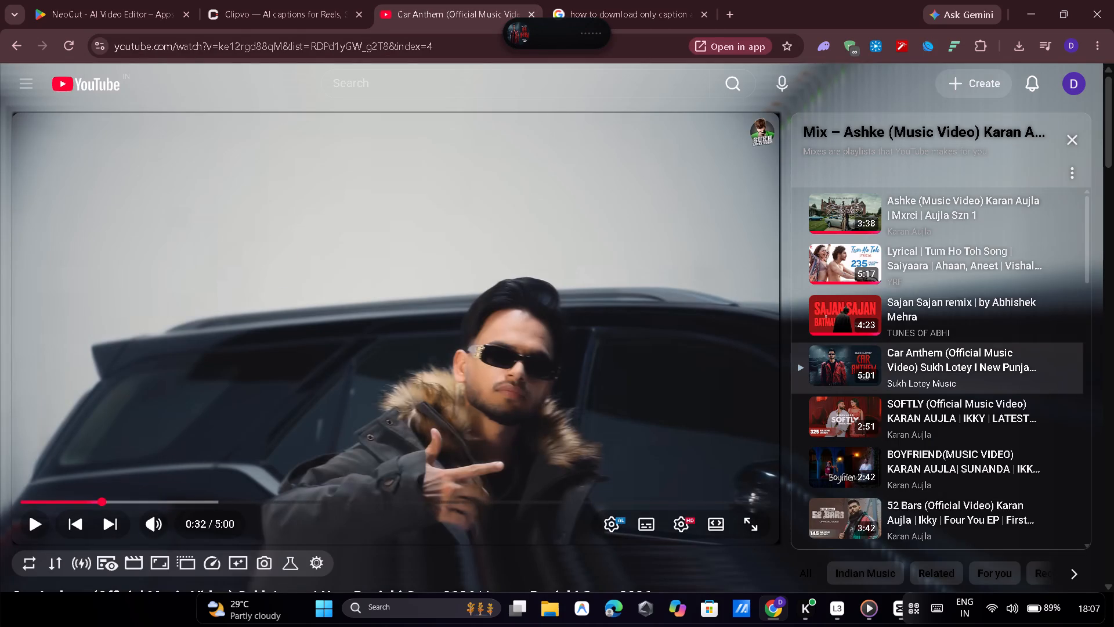
pyautogui.write('n')
pyautogui.press('space')
pyautogui.press('space')
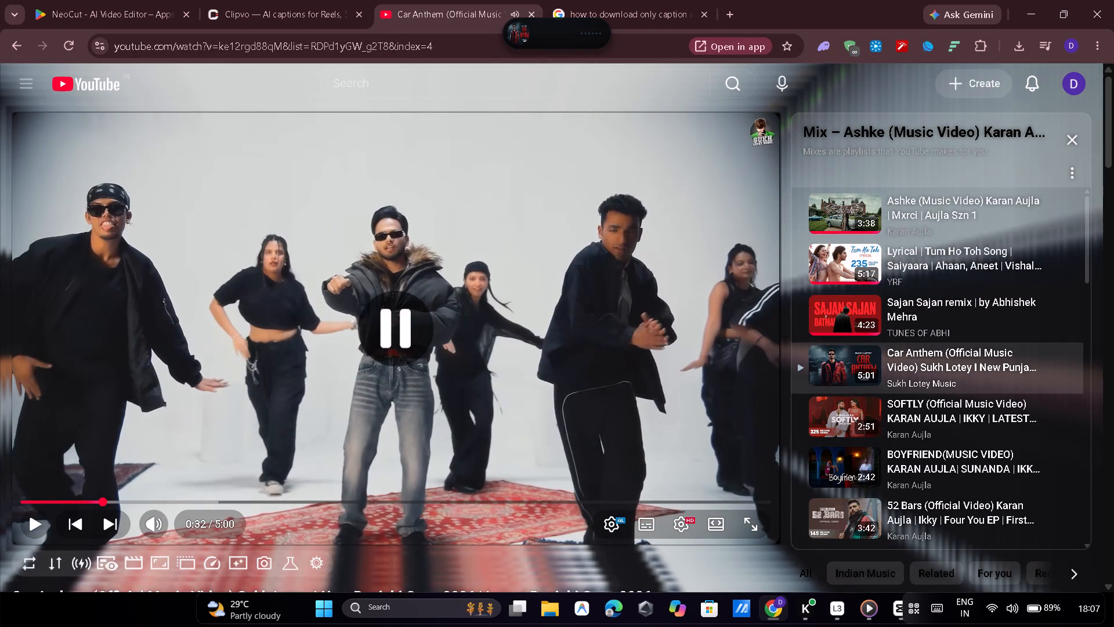
pyautogui.scroll(-4, 820, 554)
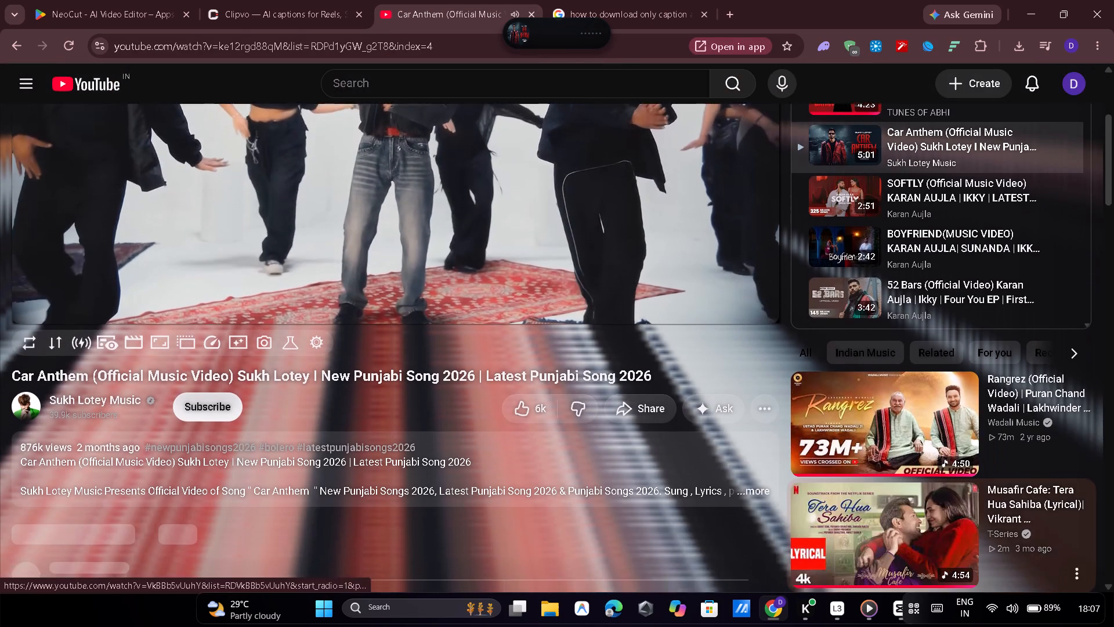
pyautogui.scroll(-2, 820, 554)
pyautogui.click(872, 457)
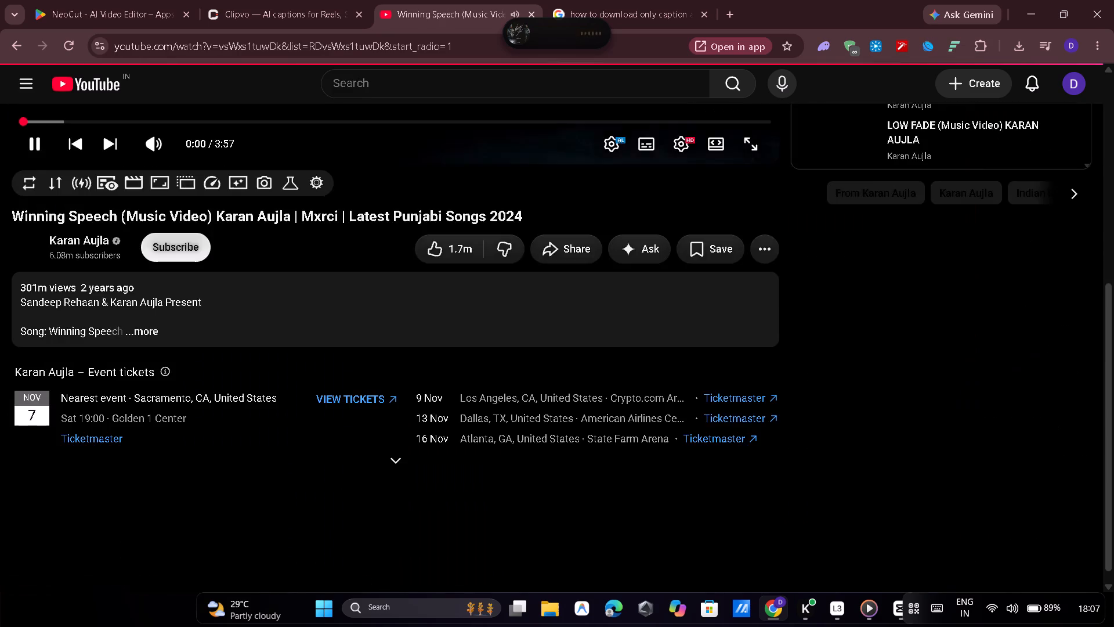
pyautogui.click(78, 499)
pyautogui.click(85, 567)
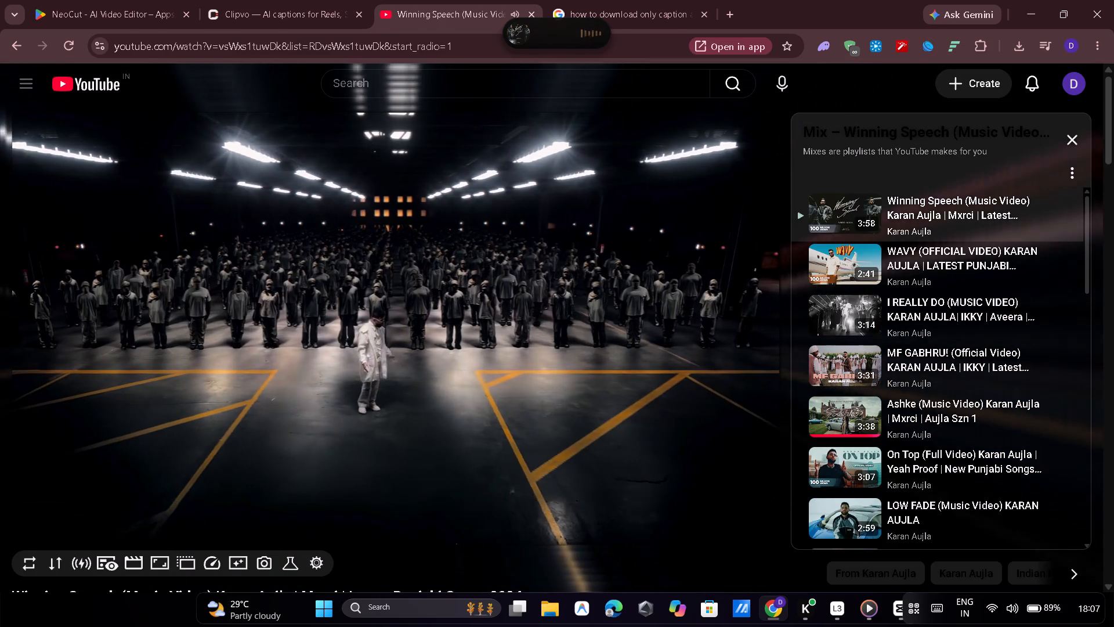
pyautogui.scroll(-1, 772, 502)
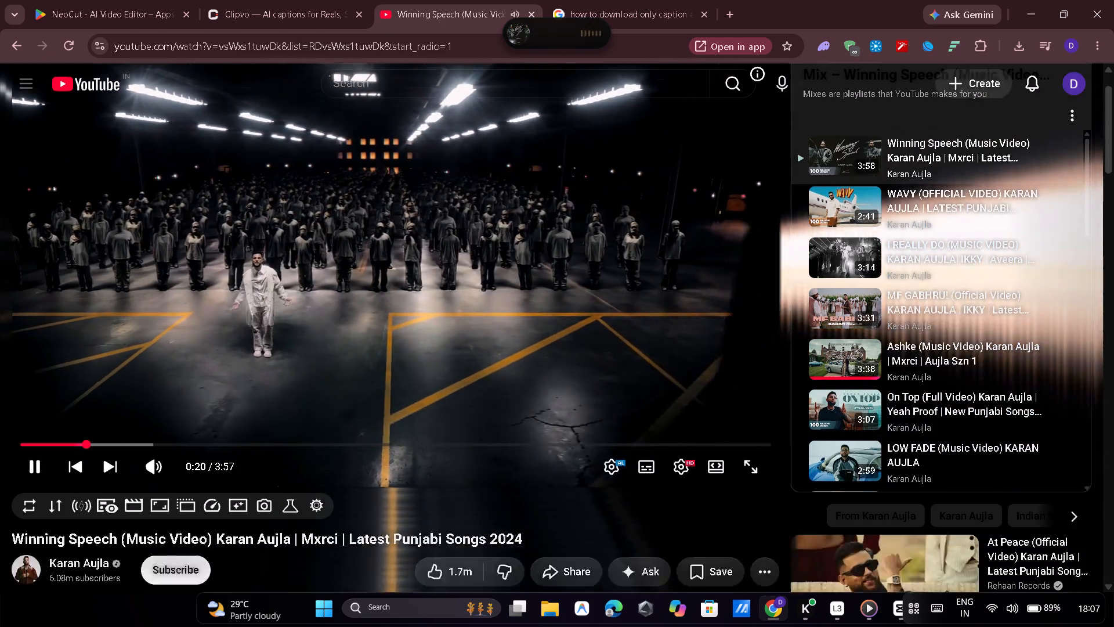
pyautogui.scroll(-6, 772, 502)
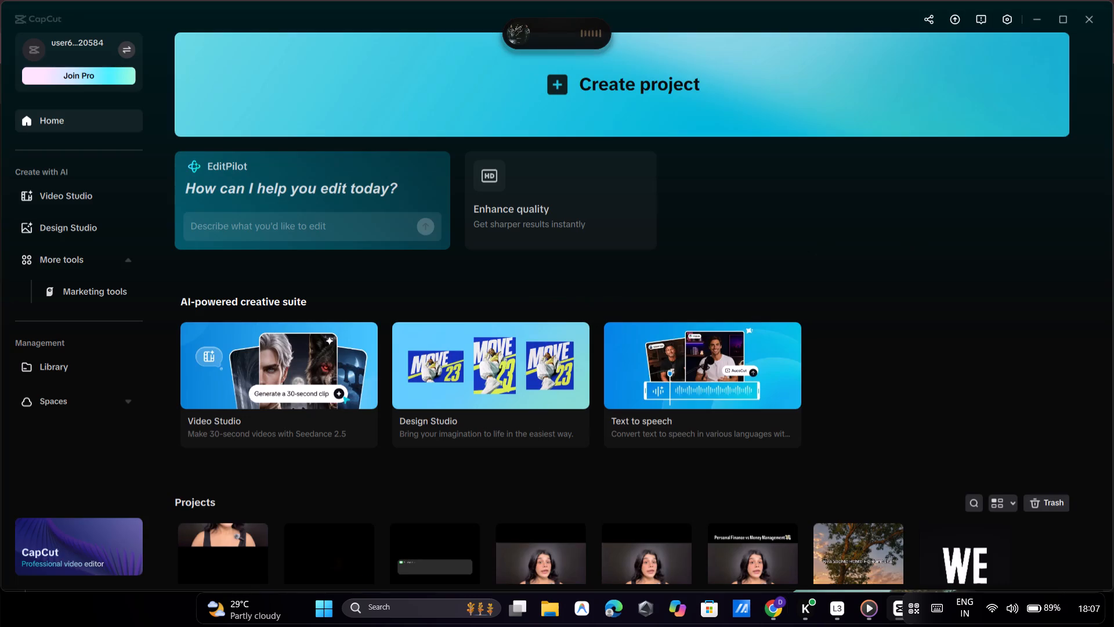
# Switch to CapCut and create a new project.
pyautogui.scroll(-1, 223, 398)
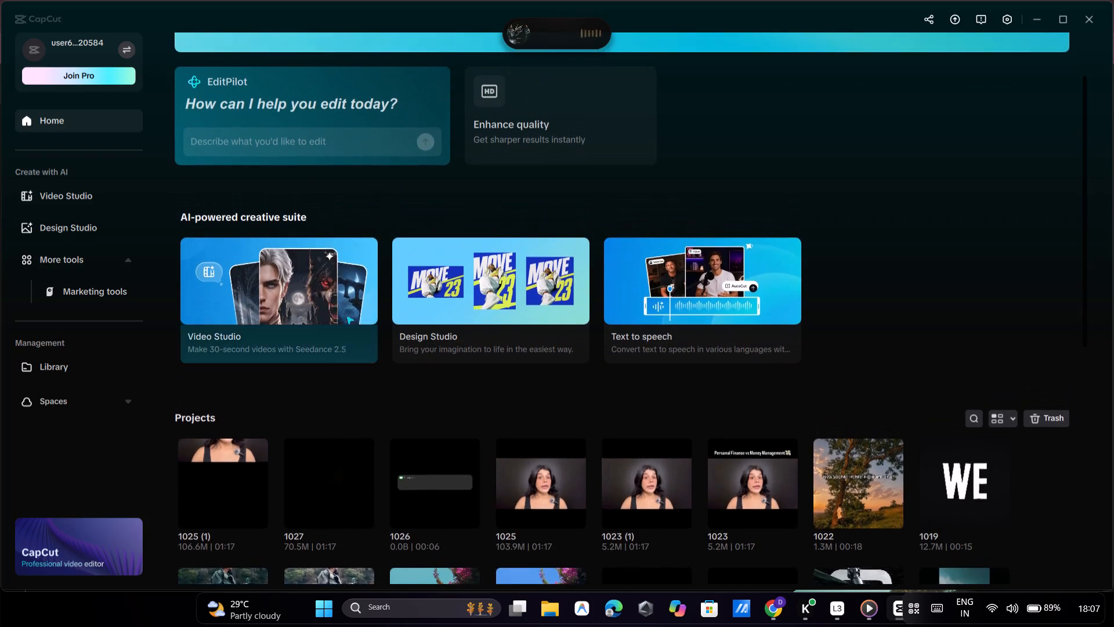
pyautogui.scroll(2, 318, 165)
pyautogui.click(548, 95)
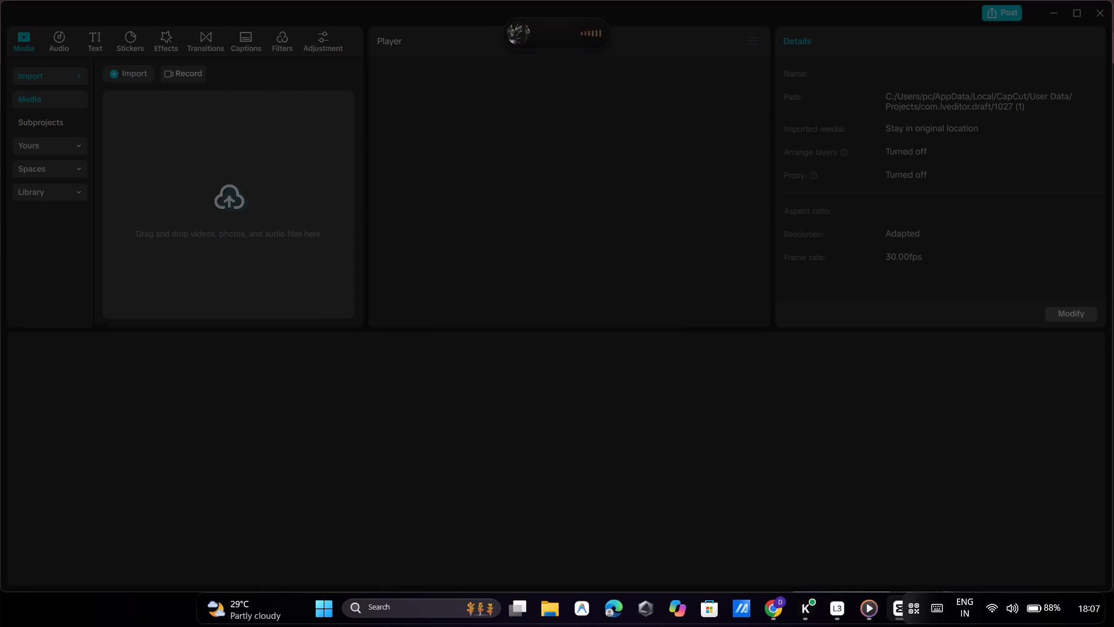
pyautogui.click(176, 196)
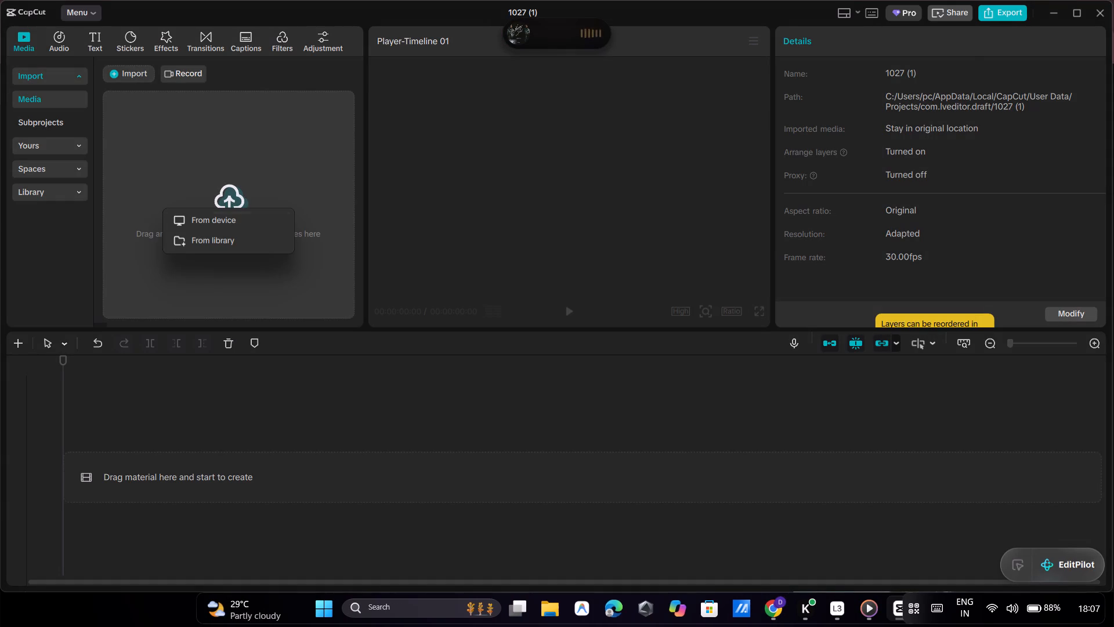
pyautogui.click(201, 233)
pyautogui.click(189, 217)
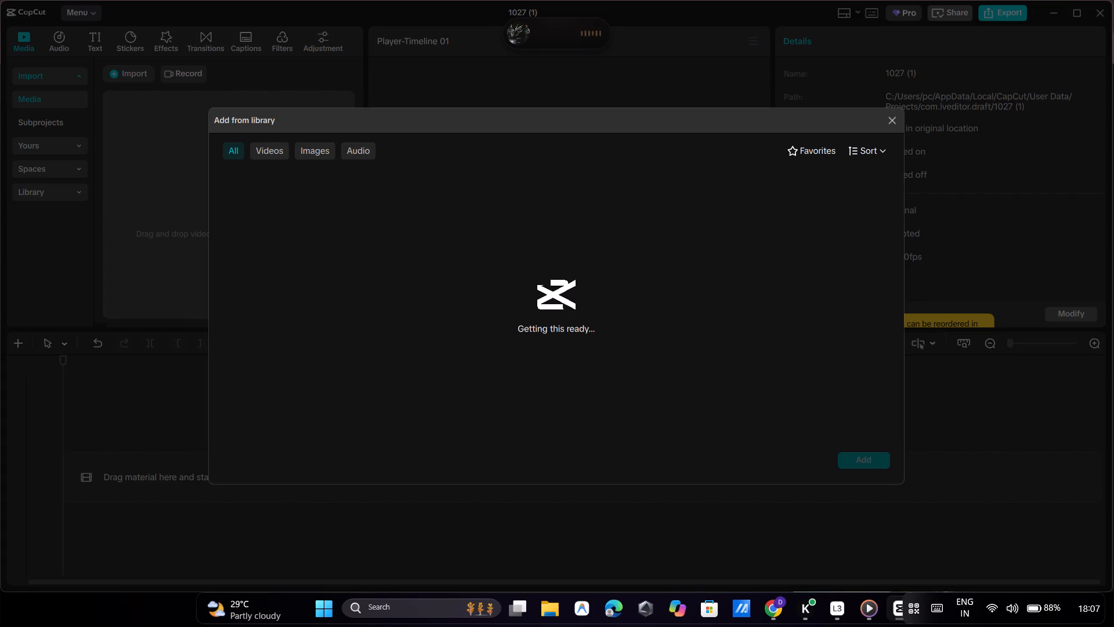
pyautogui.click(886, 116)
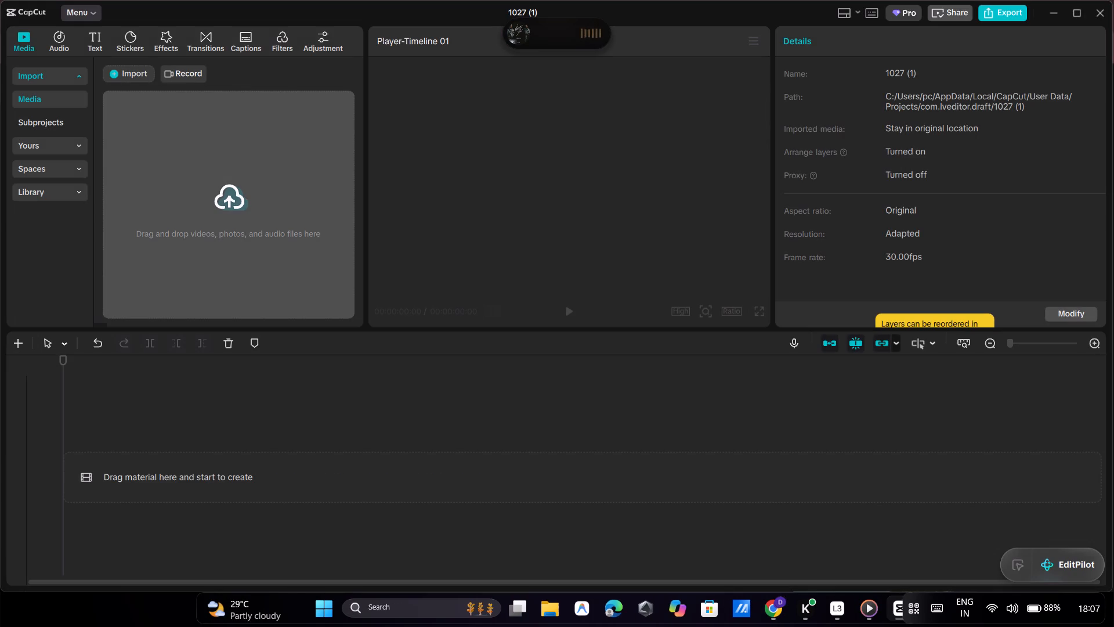
# Import the video 1023 (1).mp4 from the antigravity folder inside Downloads on this device.
pyautogui.click(230, 189)
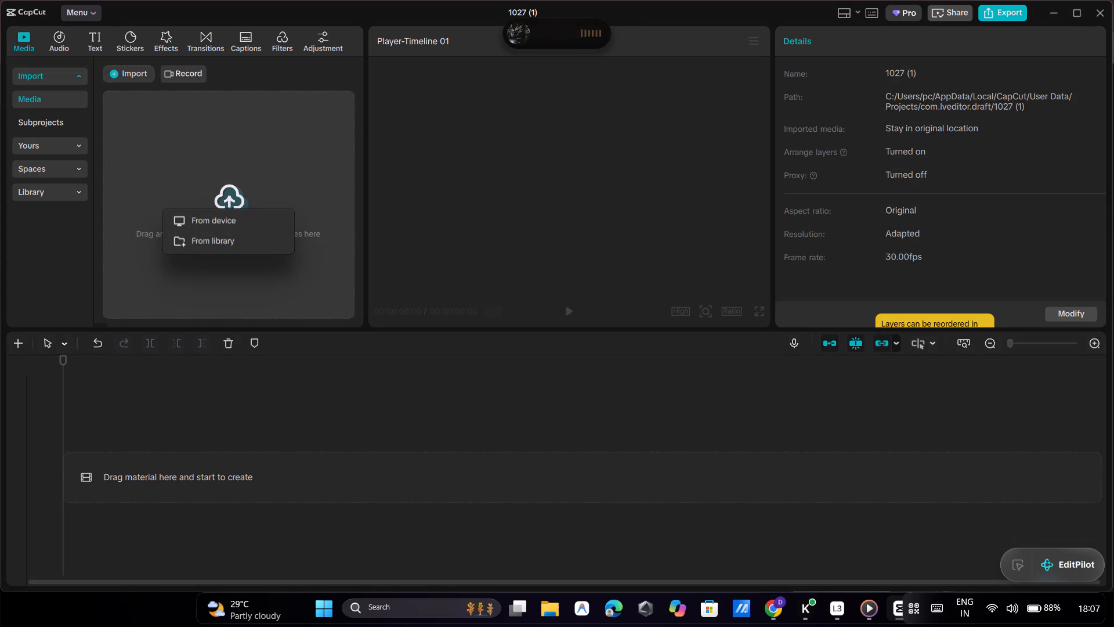
pyautogui.click(211, 215)
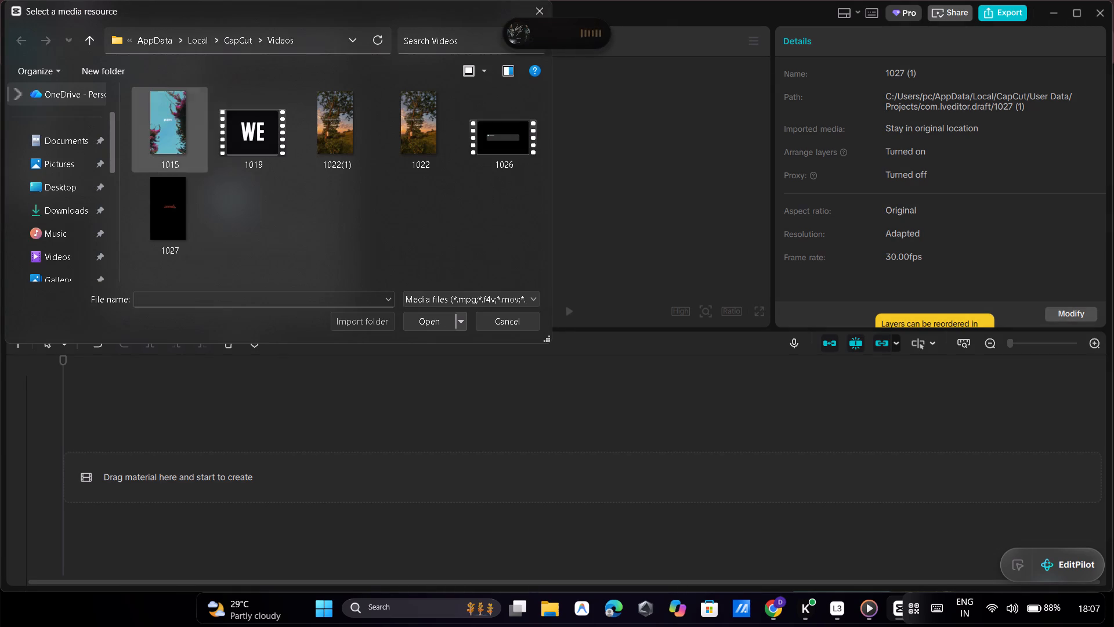
pyautogui.click(74, 213)
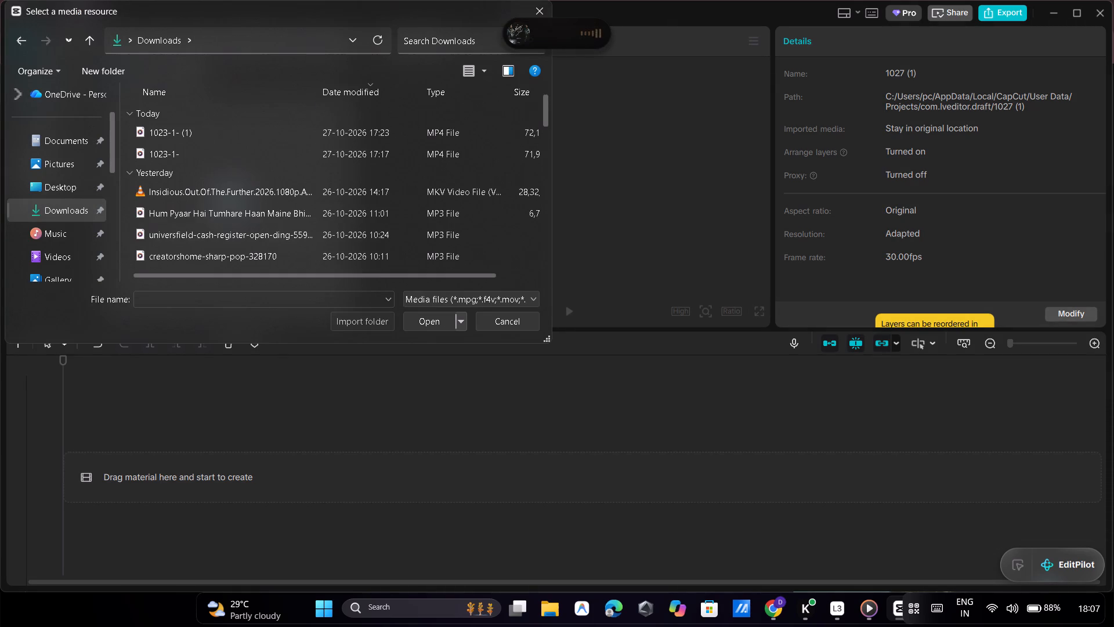
pyautogui.scroll(-1, 79, 261)
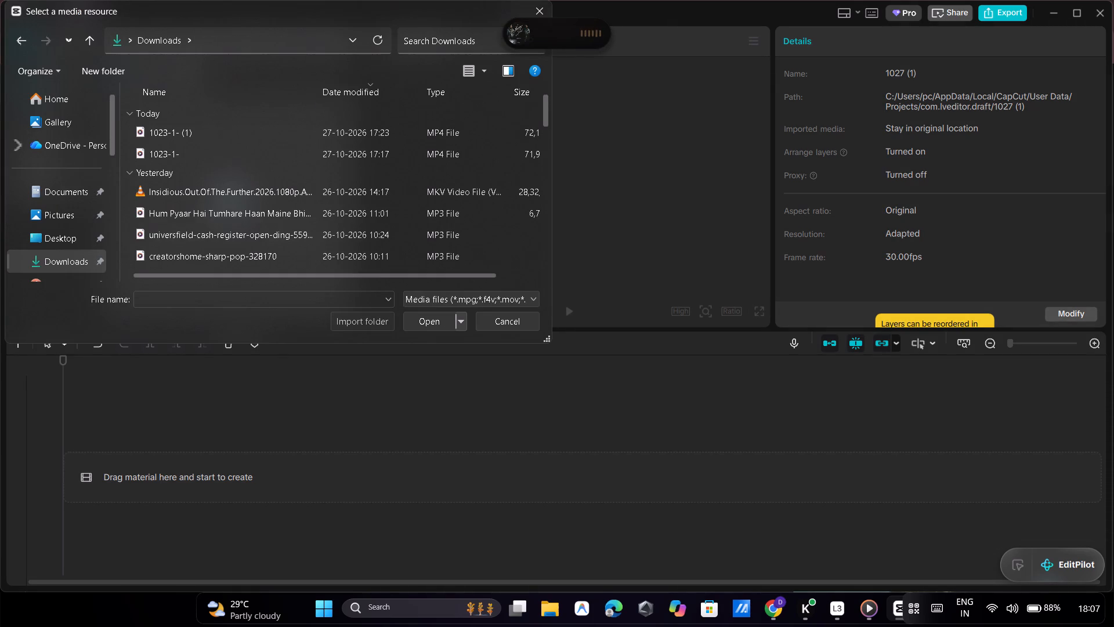
pyautogui.scroll(-2, 79, 261)
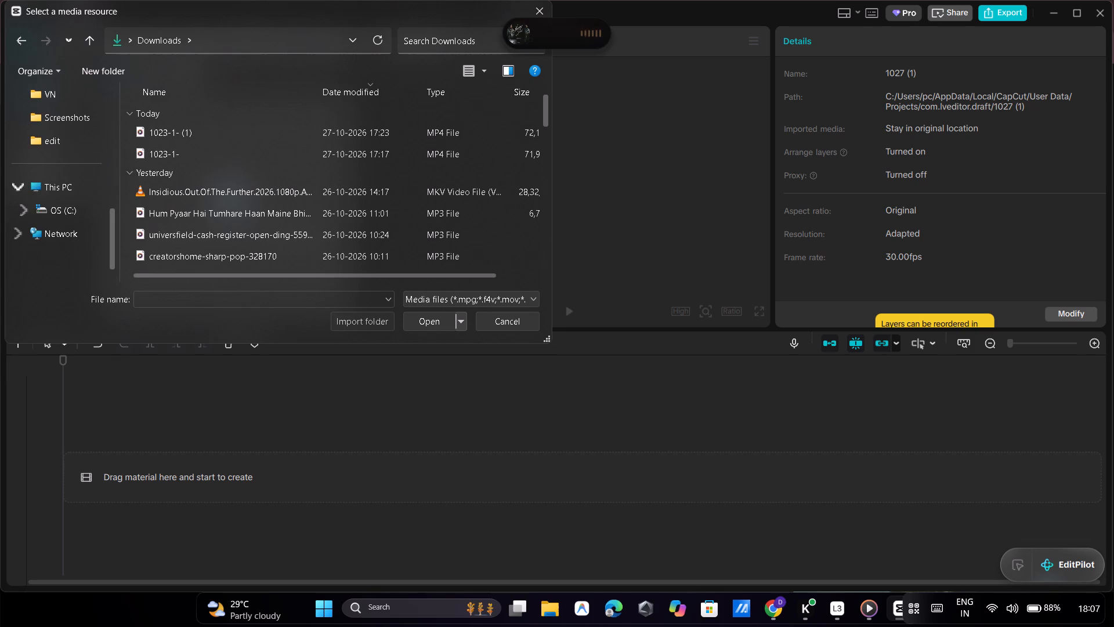
pyautogui.scroll(1, 63, 175)
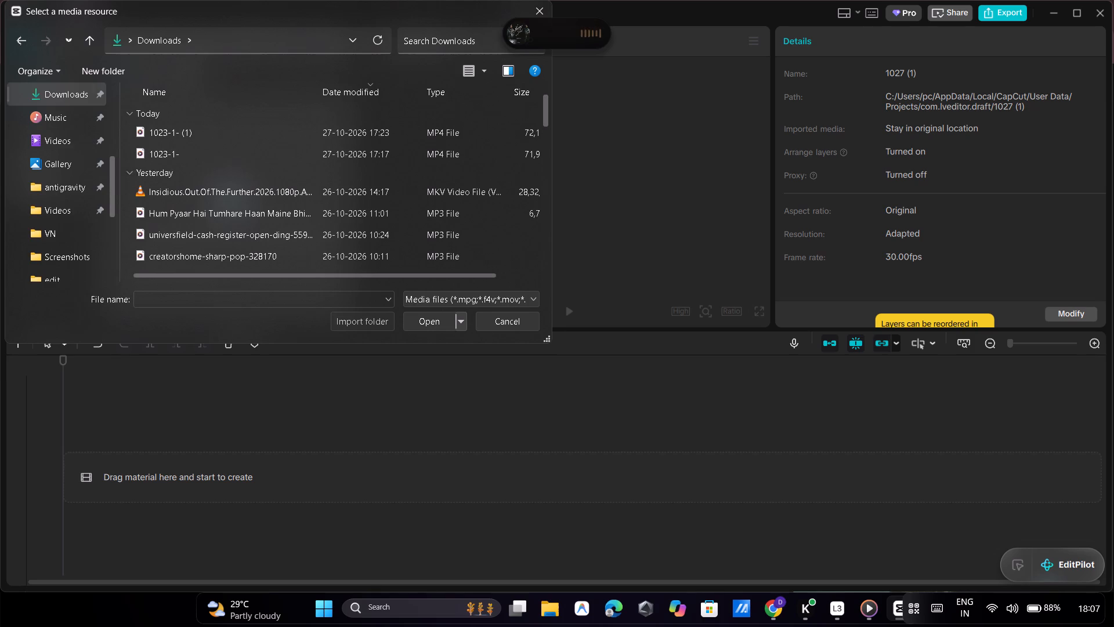
pyautogui.scroll(1, 63, 175)
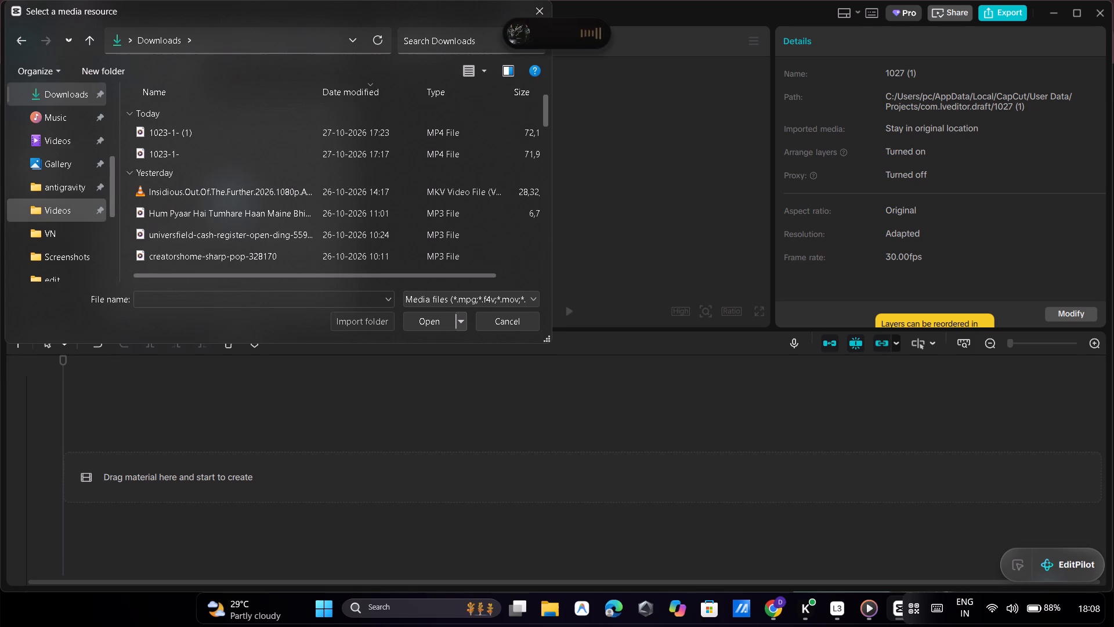
pyautogui.click(59, 218)
pyautogui.click(78, 189)
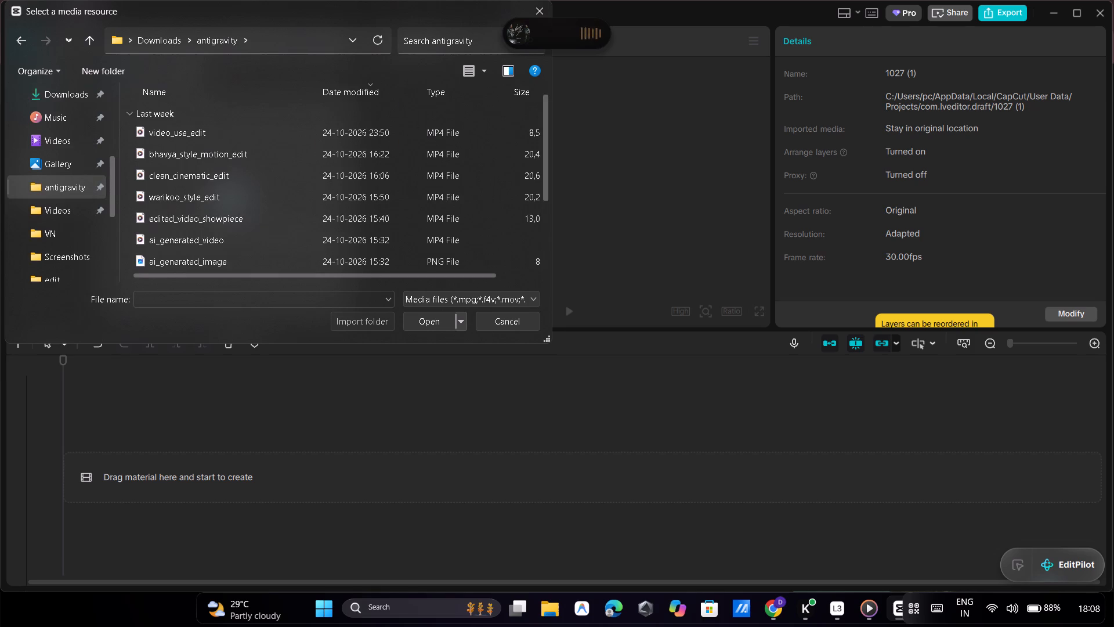
pyautogui.scroll(-1, 214, 229)
pyautogui.doubleClick(212, 228)
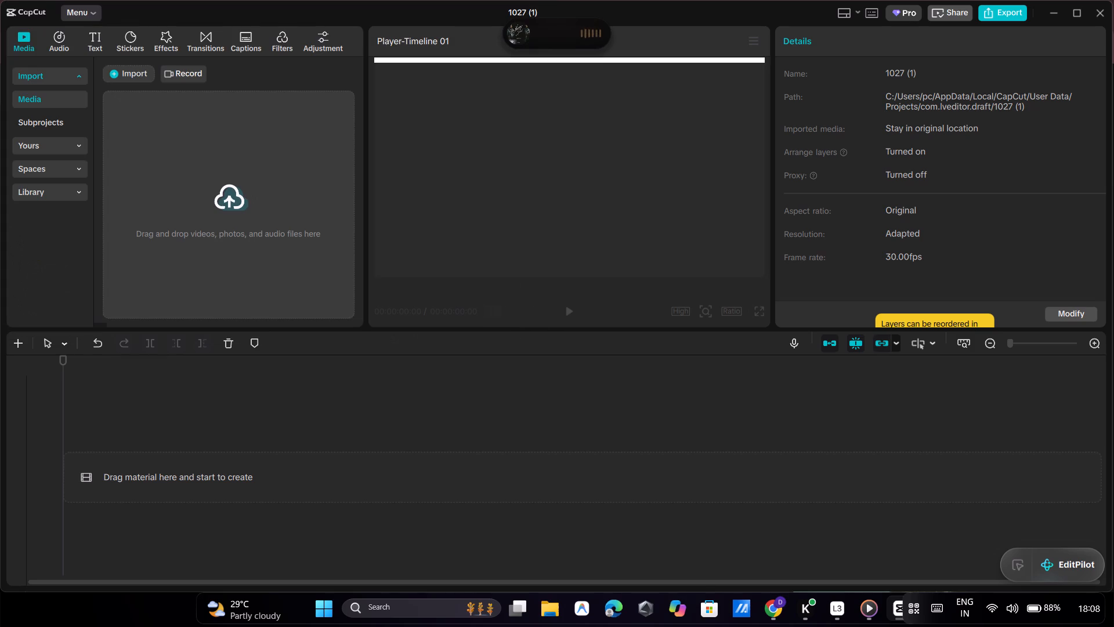
# Import the video 1023-1- (1).mp4 from the Downloads folder on this device.
pyautogui.click(128, 76)
pyautogui.click(148, 107)
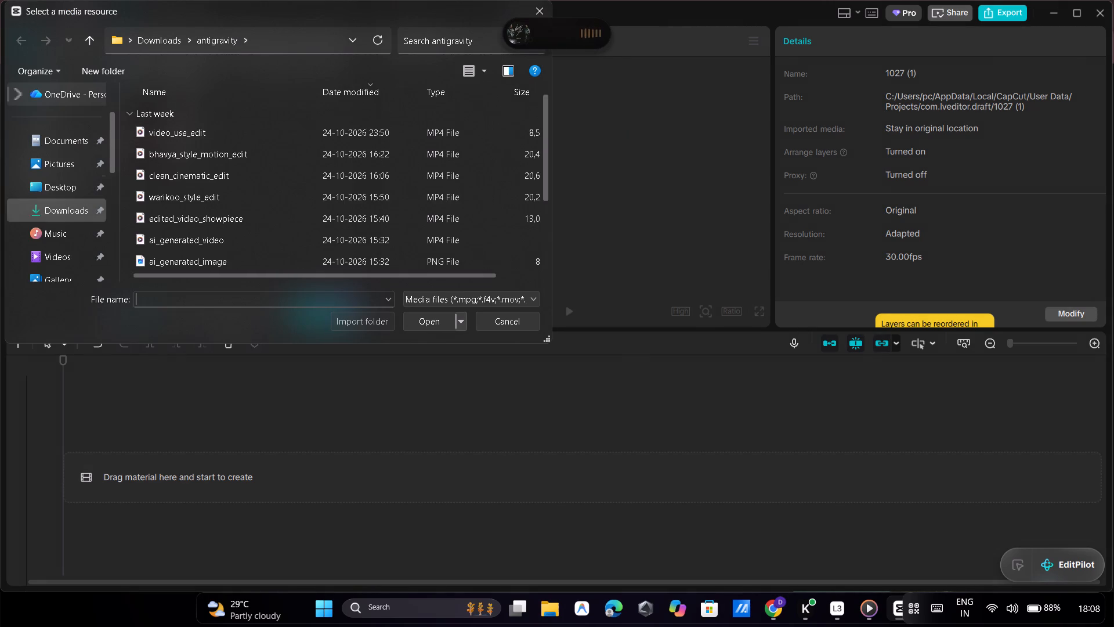
pyautogui.click(70, 213)
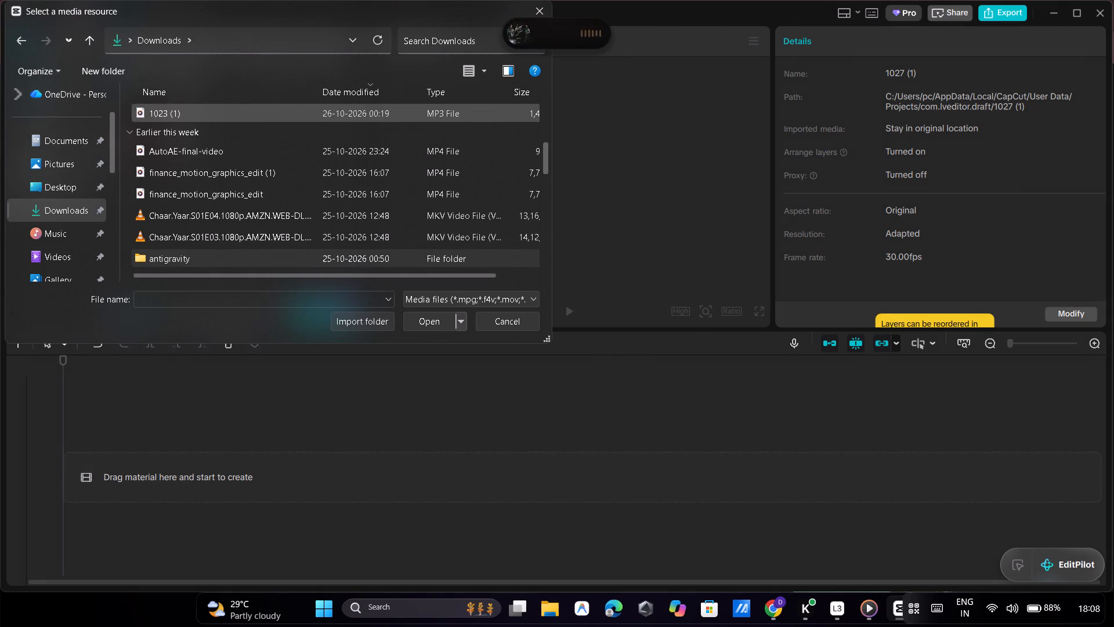
pyautogui.scroll(1, 185, 115)
pyautogui.doubleClick(176, 135)
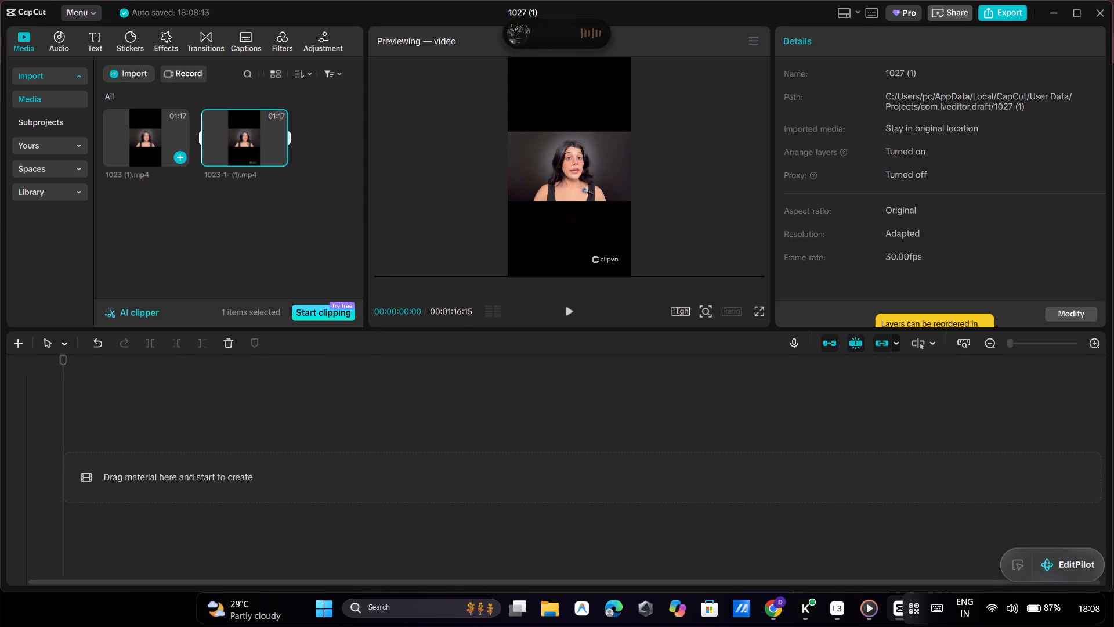
# Place 1023 (1).mp4 at the start of the timeline's main track, with 1023-1- (1).mp4 directly after it.
pyautogui.moveTo(137, 136); pyautogui.dragTo(168, 422)
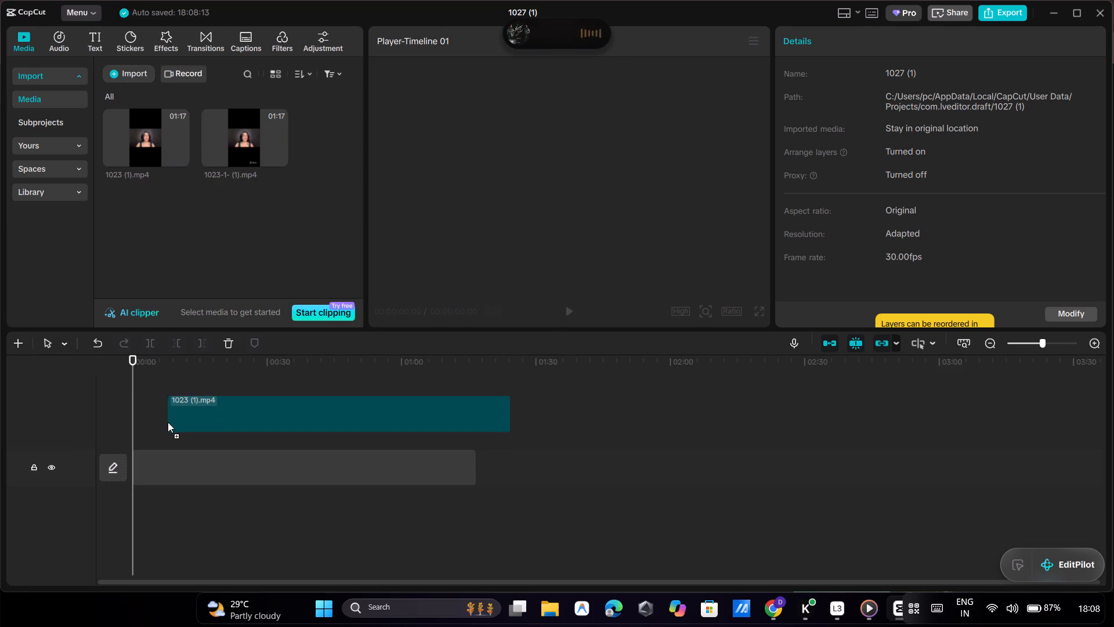
pyautogui.moveTo(168, 422); pyautogui.dragTo(168, 455)
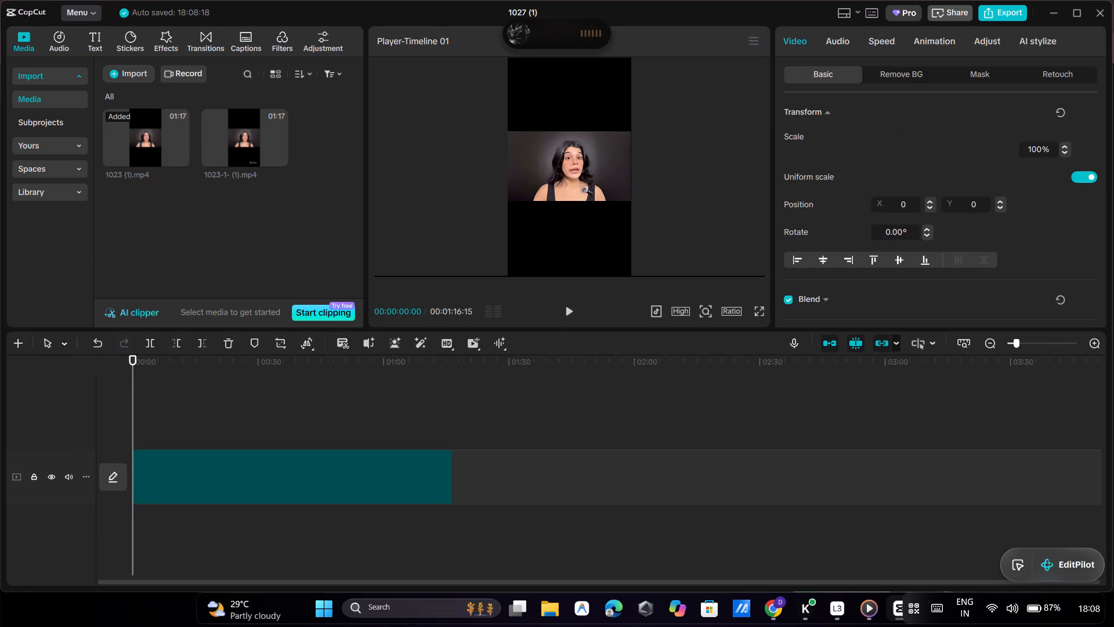
pyautogui.moveTo(241, 132); pyautogui.dragTo(471, 454)
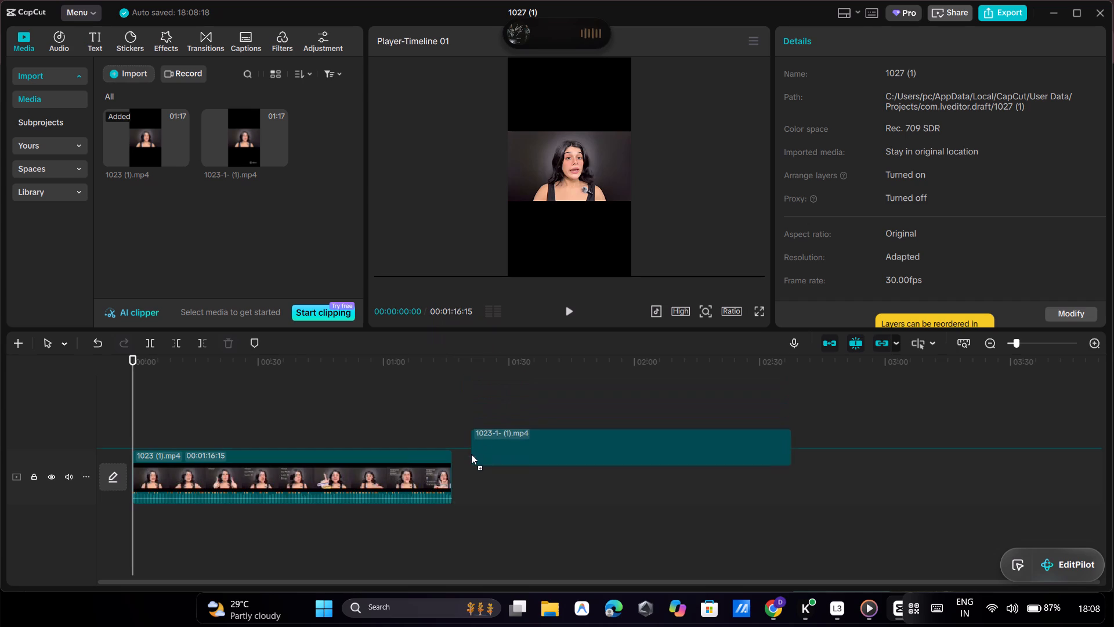
pyautogui.moveTo(471, 454); pyautogui.dragTo(471, 459)
# Play the opening of 1023 (1).mp4 and the opening of 1023-1- (1).mp4 to compare the two clips.
pyautogui.click(569, 308)
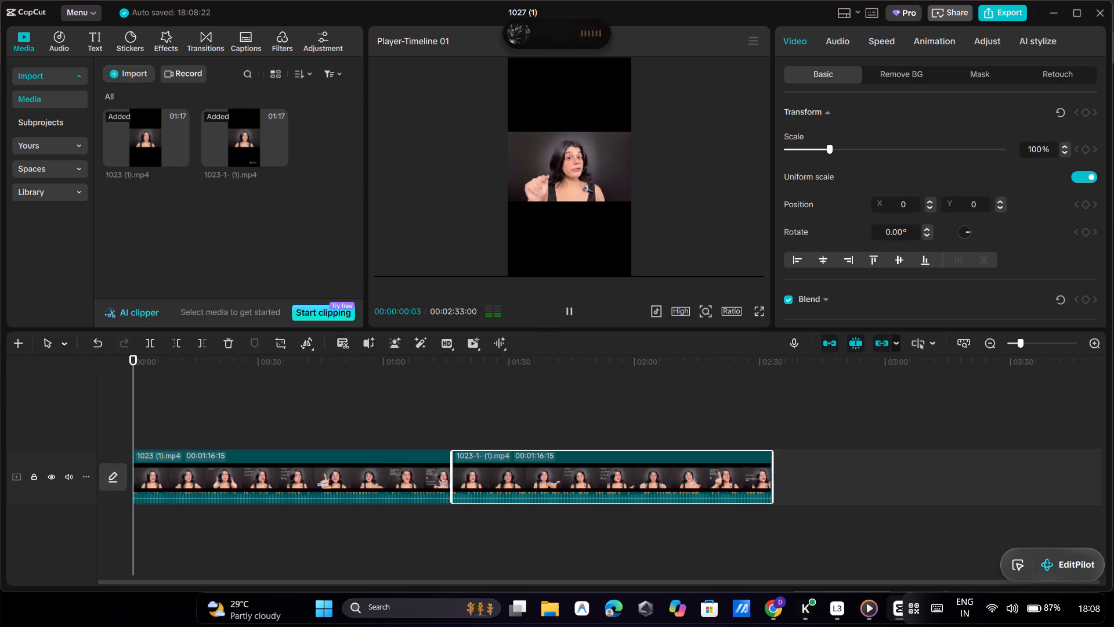
pyautogui.click(552, 122)
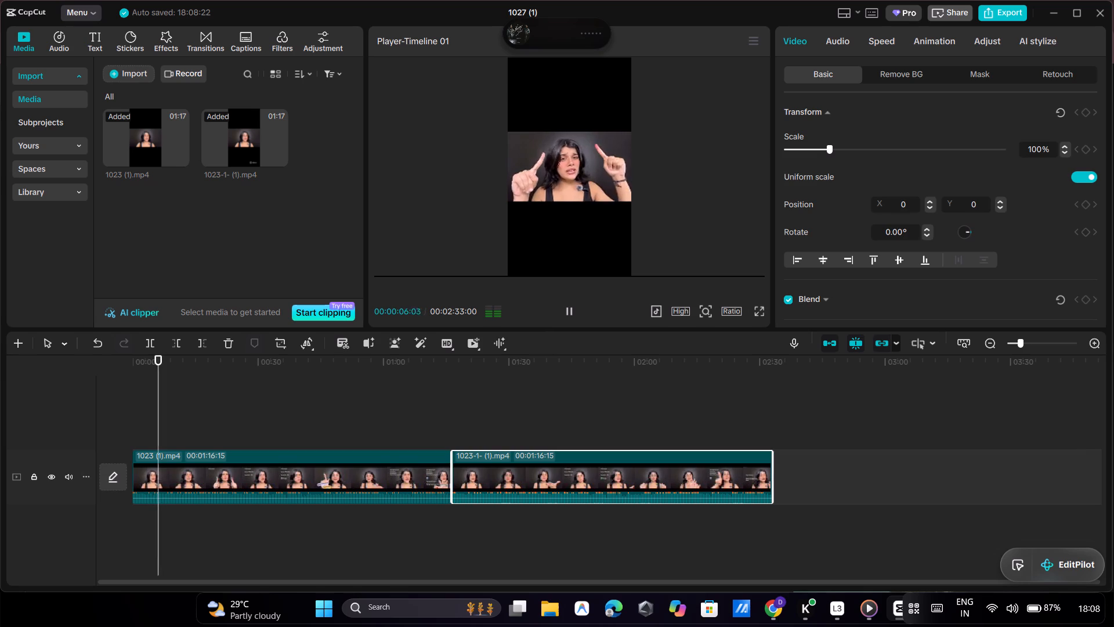
pyautogui.click(572, 300)
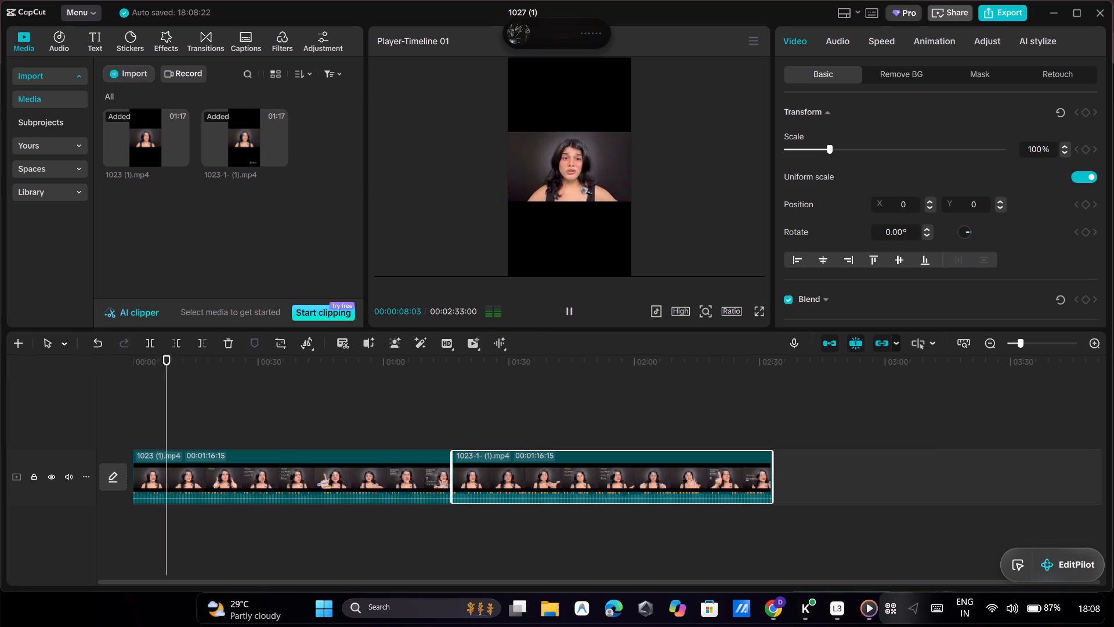
pyautogui.click(569, 305)
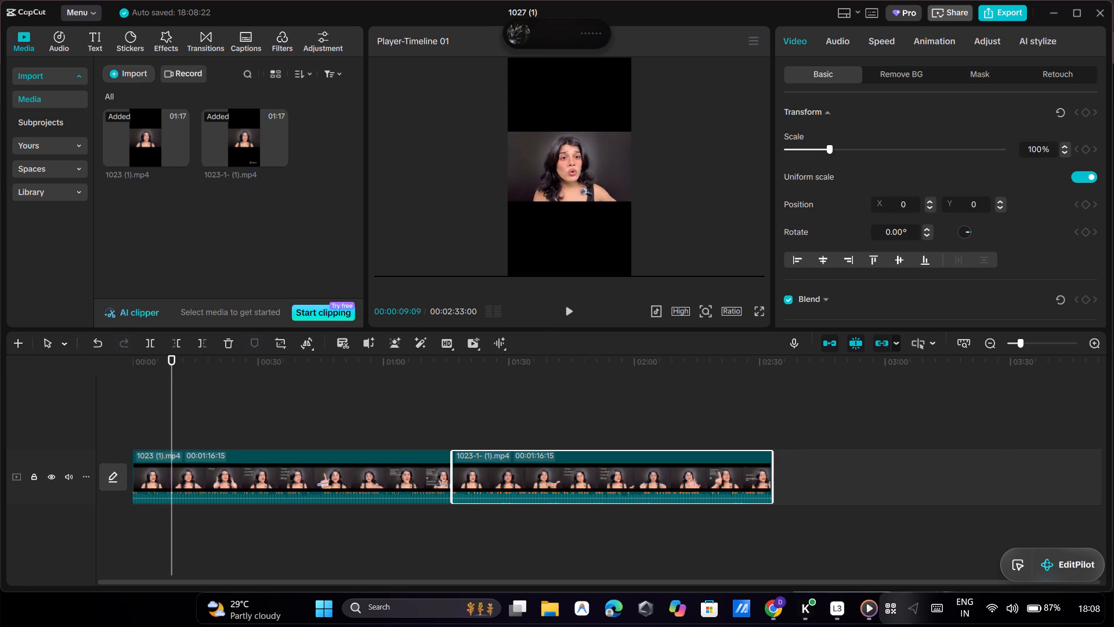
pyautogui.click(454, 409)
pyautogui.click(576, 312)
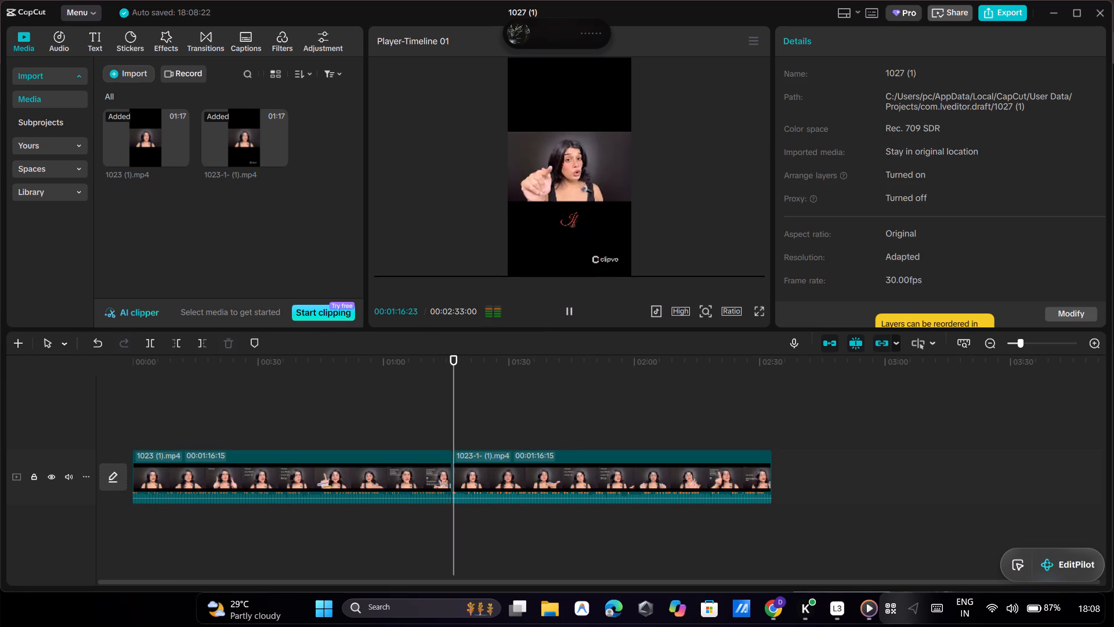
pyautogui.click(576, 312)
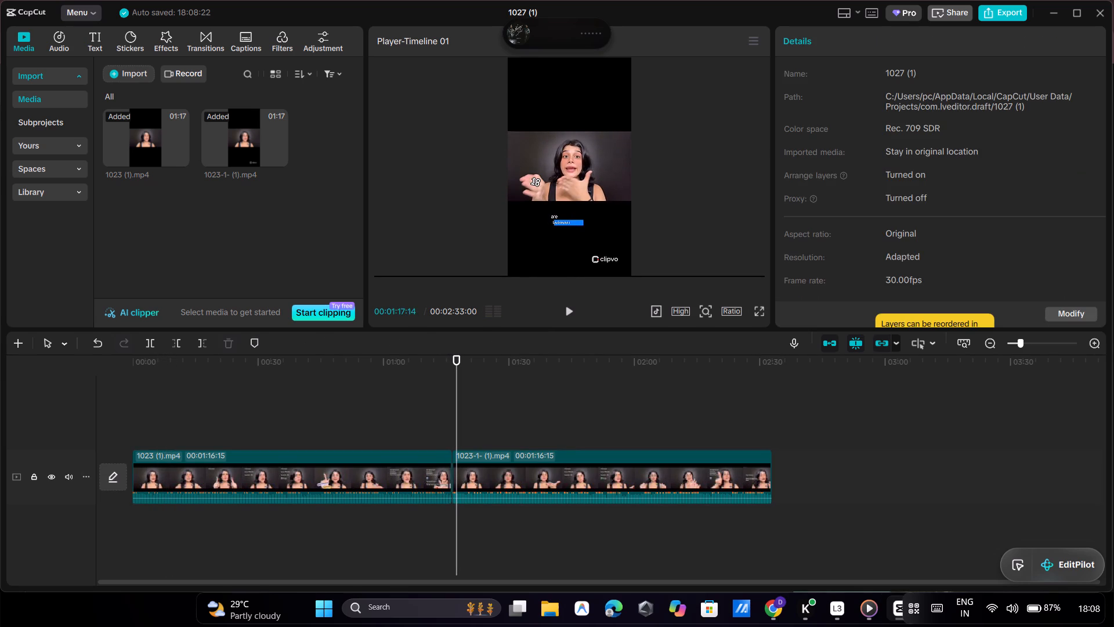
# Crop 1023-1- (1).mp4 to the caption area below the speaker, trimming the sides and excluding the clipvo watermark.
pyautogui.click(537, 471)
pyautogui.click(284, 344)
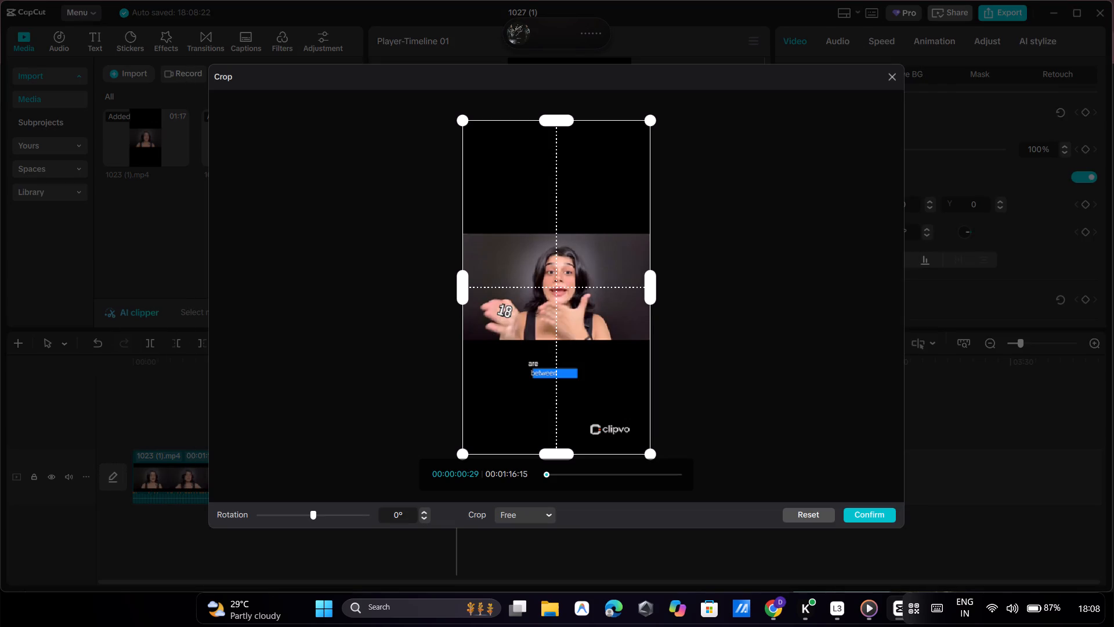
pyautogui.moveTo(560, 452); pyautogui.dragTo(560, 402)
pyautogui.moveTo(556, 117); pyautogui.dragTo(574, 367)
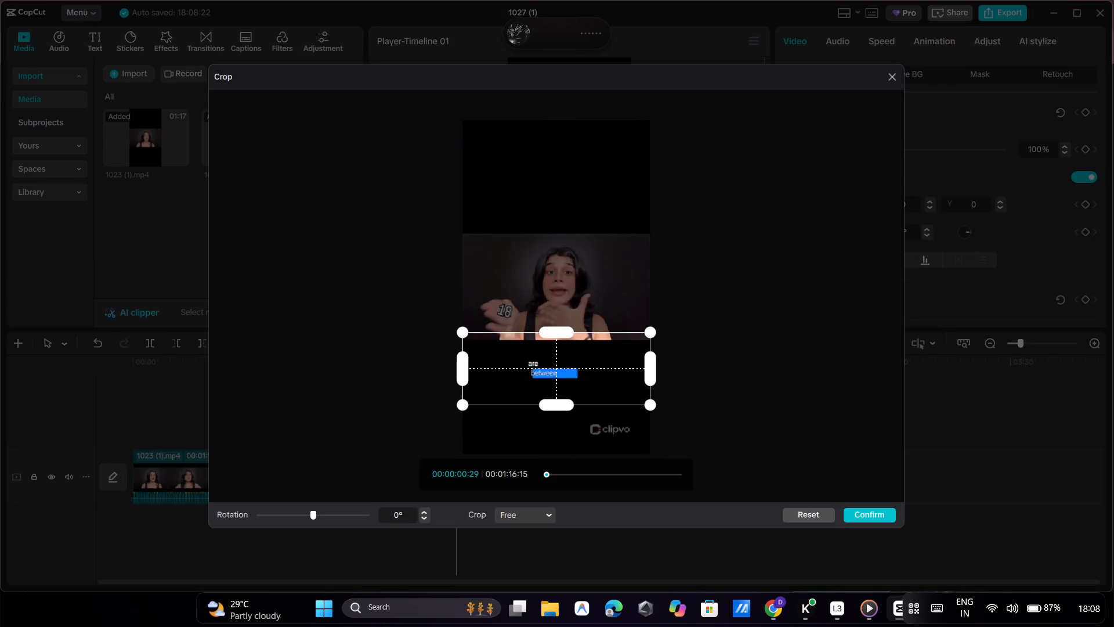
pyautogui.moveTo(570, 341); pyautogui.dragTo(572, 348)
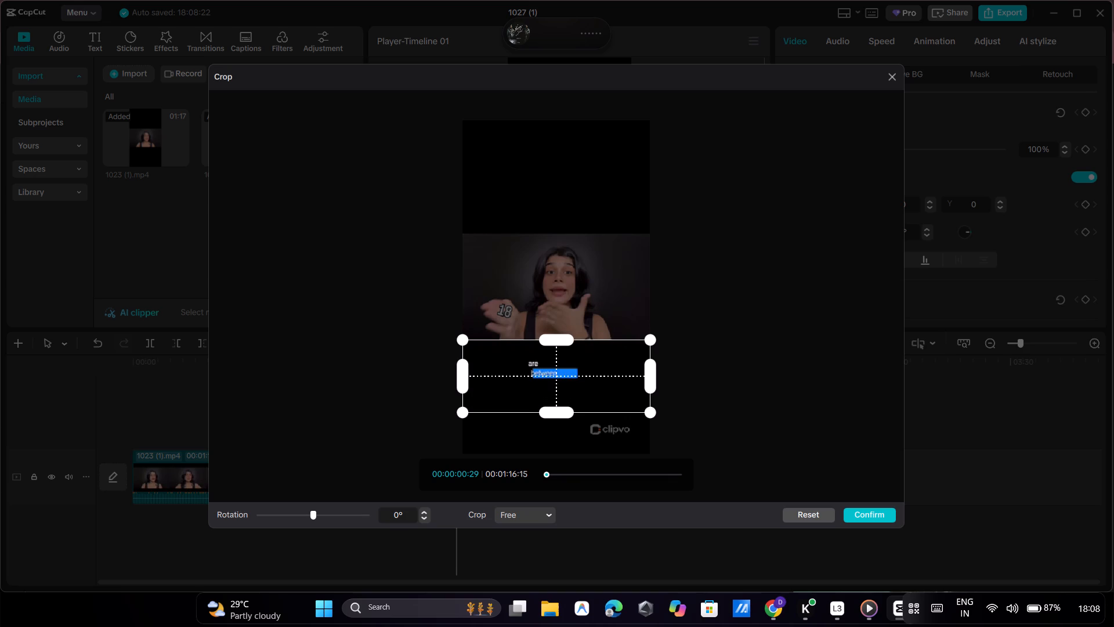
pyautogui.moveTo(651, 376); pyautogui.dragTo(602, 373)
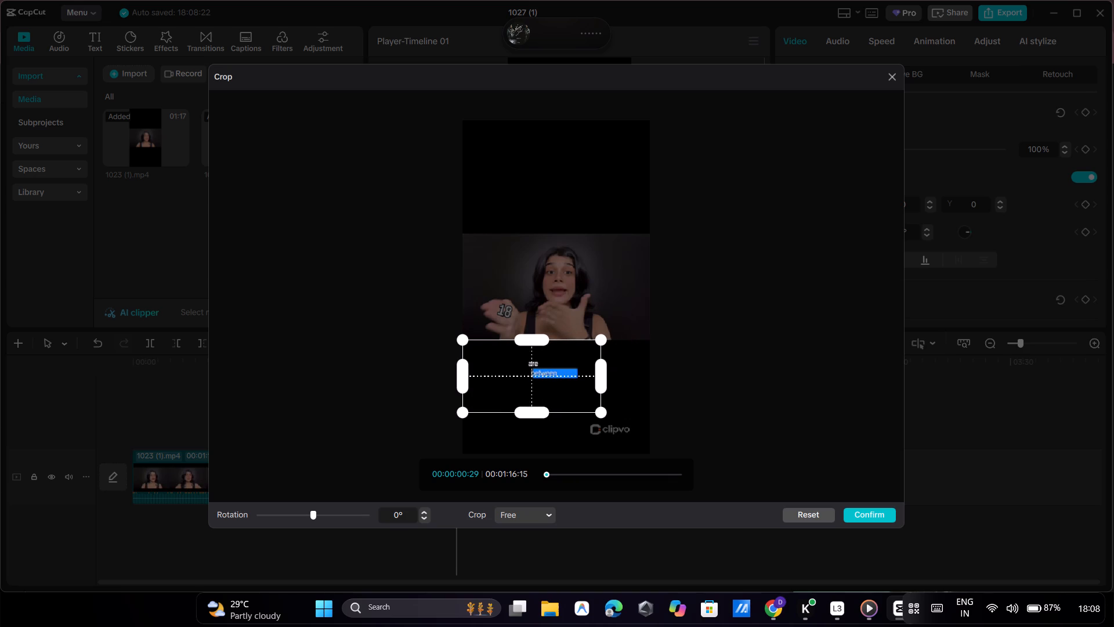
pyautogui.moveTo(463, 370); pyautogui.dragTo(496, 376)
pyautogui.click(882, 514)
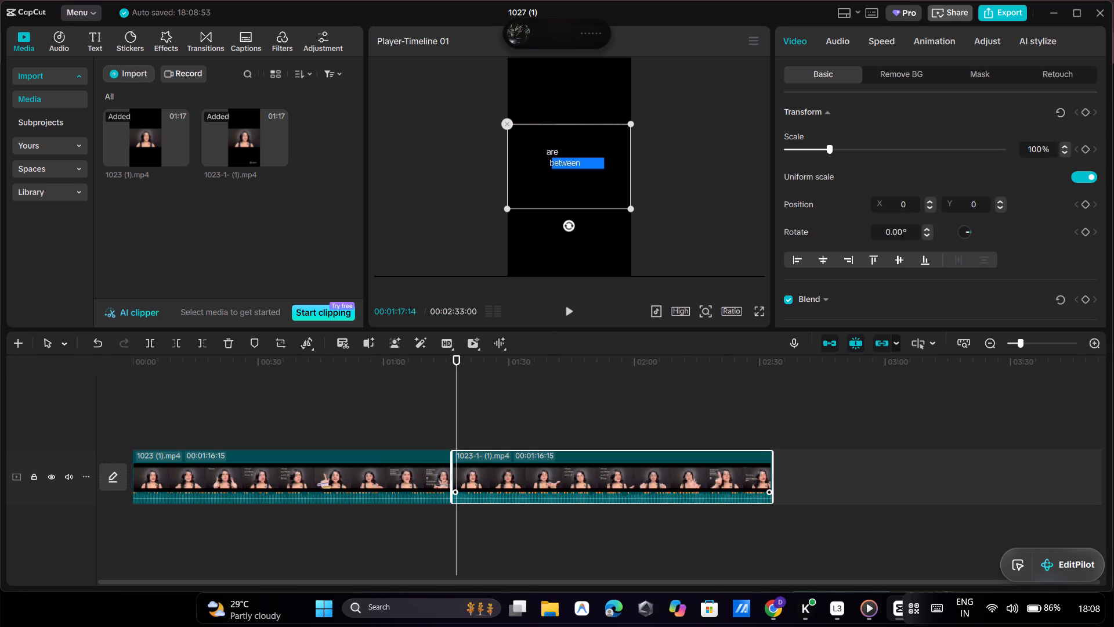
# Move 1023-1- (1).mp4 onto a new track above 1023 (1).mp4, aligned to the timeline's start, and return the playhead there.
pyautogui.moveTo(507, 471); pyautogui.dragTo(124, 417)
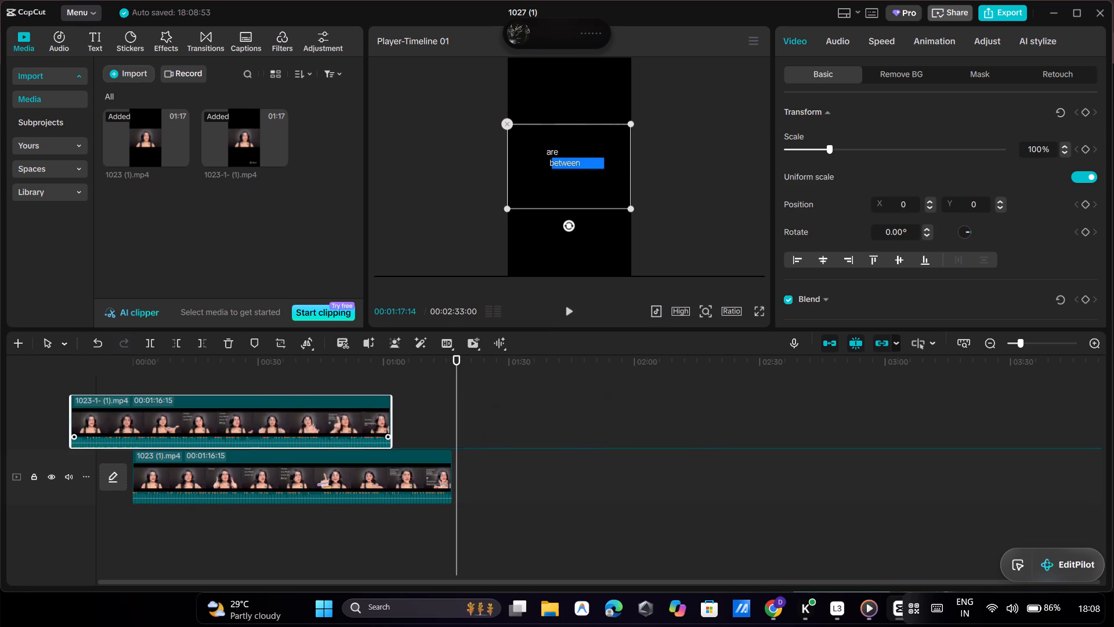
pyautogui.moveTo(124, 417); pyautogui.dragTo(179, 418)
pyautogui.click(132, 380)
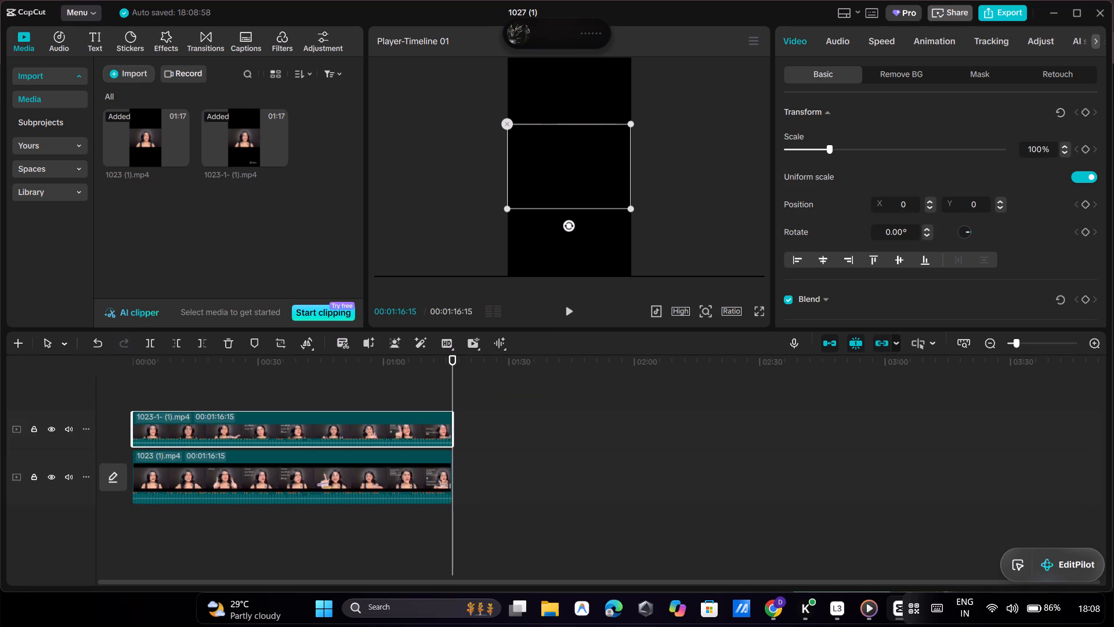
pyautogui.click(135, 381)
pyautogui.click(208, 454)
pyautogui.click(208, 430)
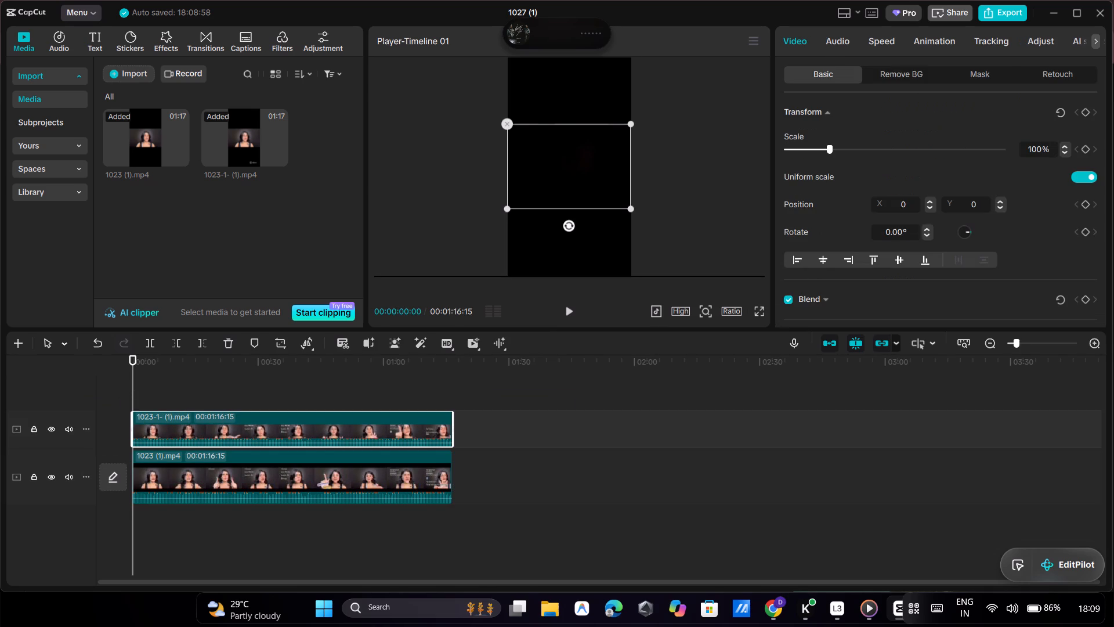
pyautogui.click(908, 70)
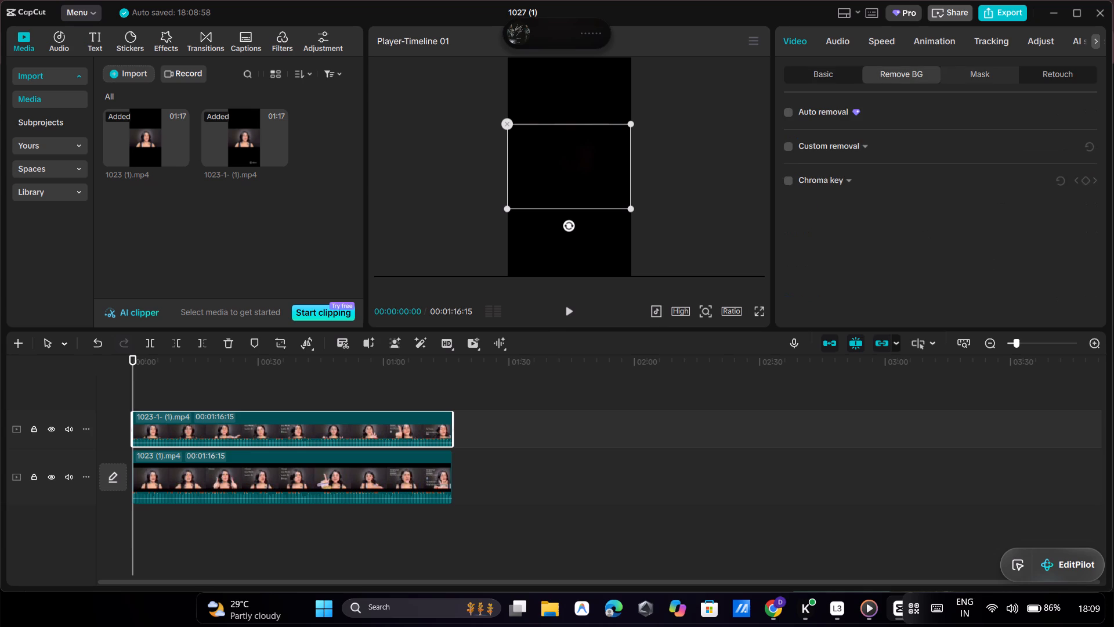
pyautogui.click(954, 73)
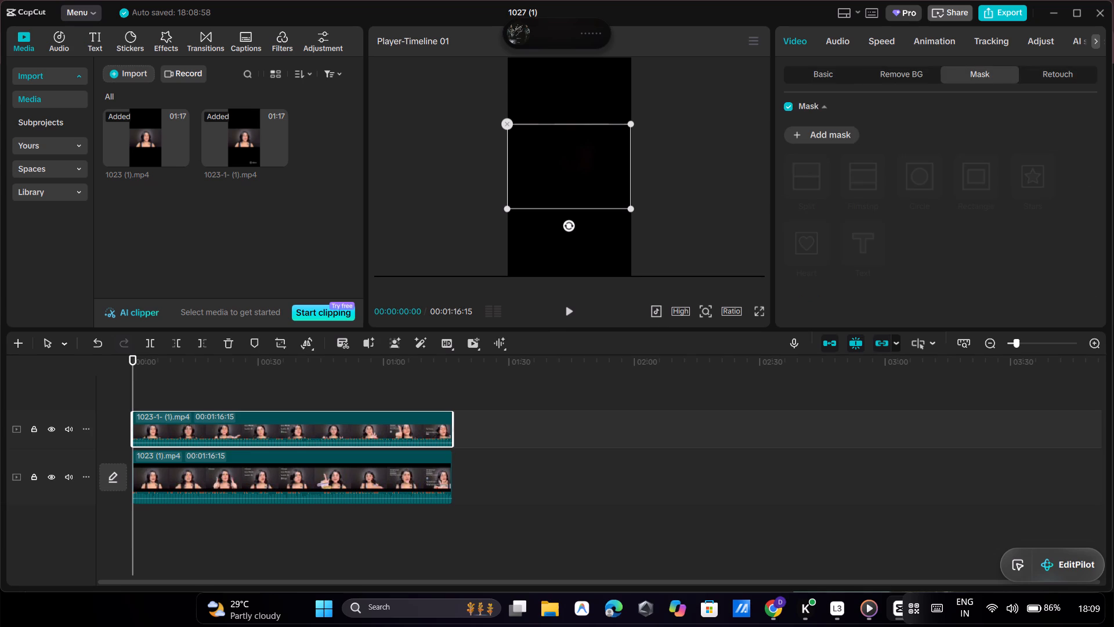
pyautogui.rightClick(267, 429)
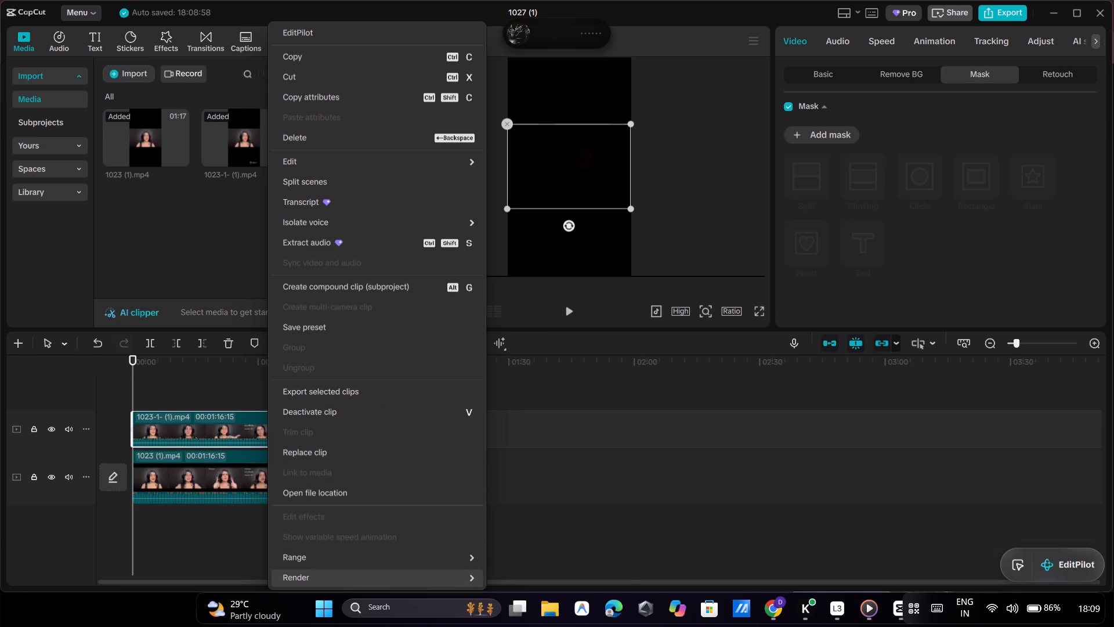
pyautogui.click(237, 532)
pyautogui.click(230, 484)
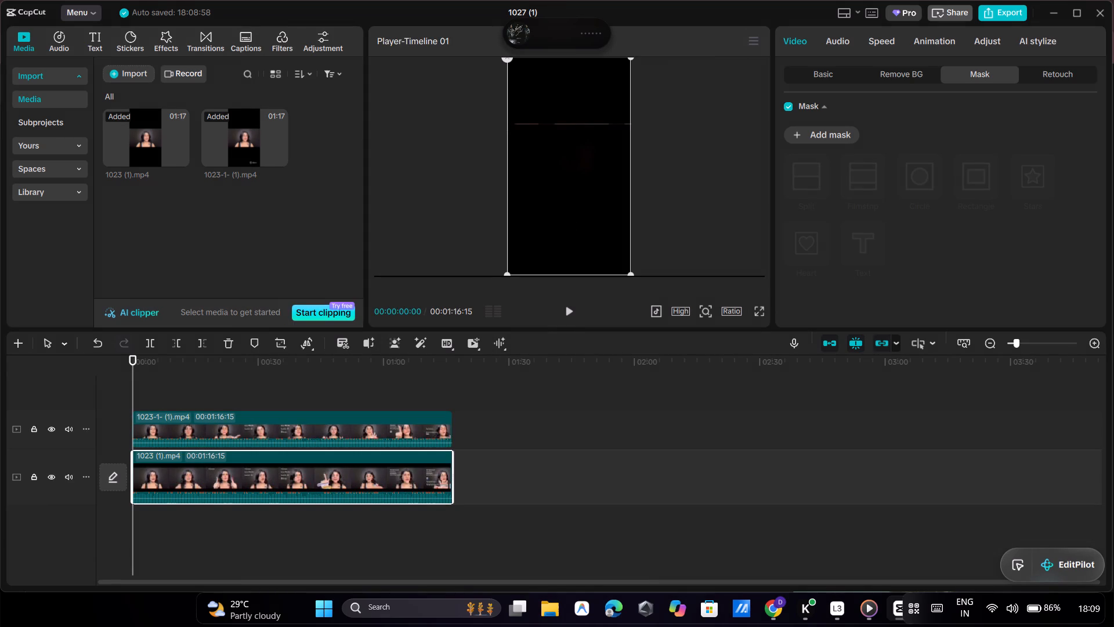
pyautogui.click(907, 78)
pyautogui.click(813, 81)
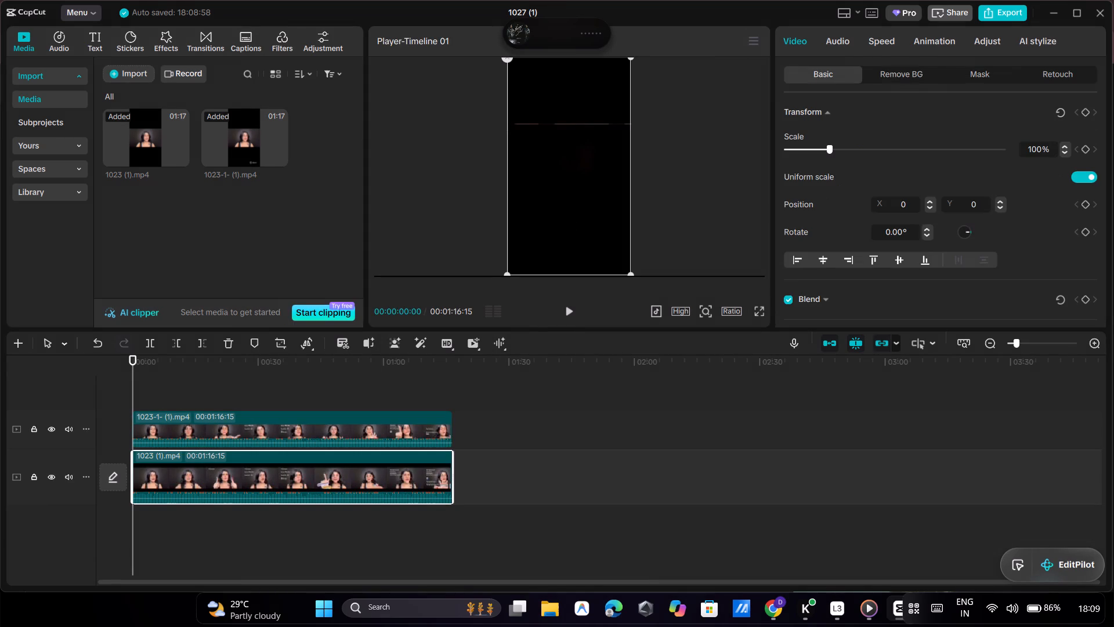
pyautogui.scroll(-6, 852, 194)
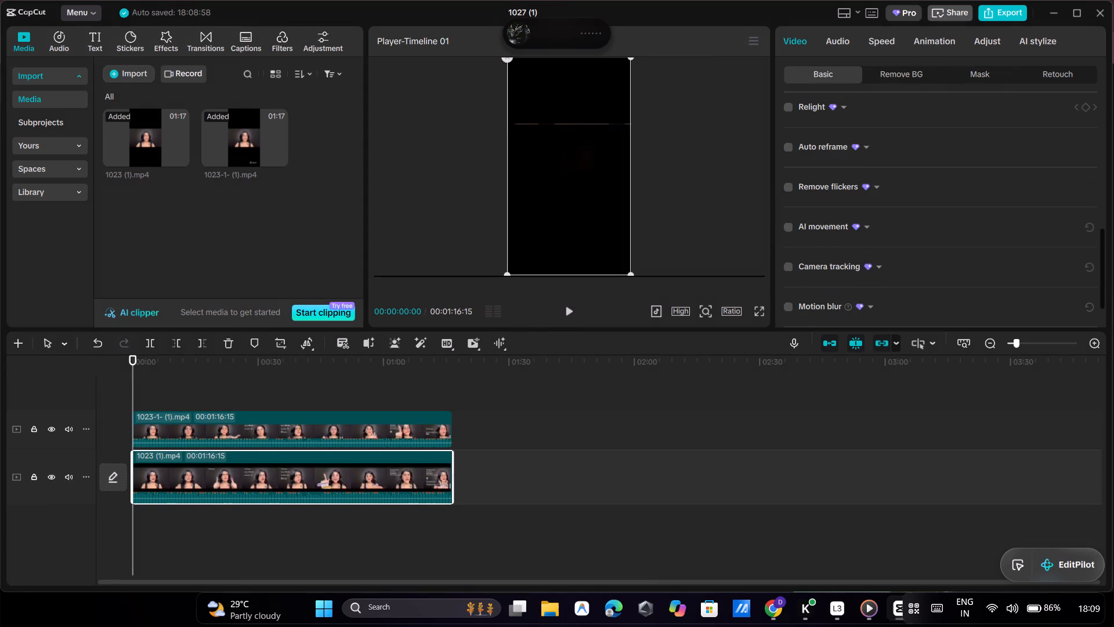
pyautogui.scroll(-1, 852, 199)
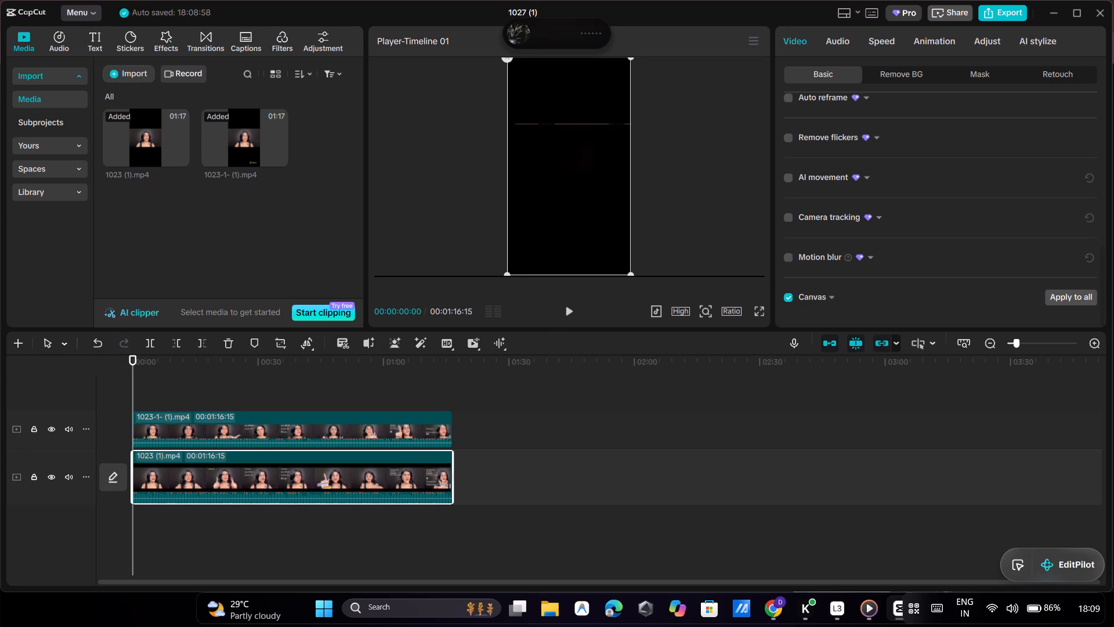
# Play the timeline from the start and inspect the cropped caption clip up close in the preview.
pyautogui.click(250, 423)
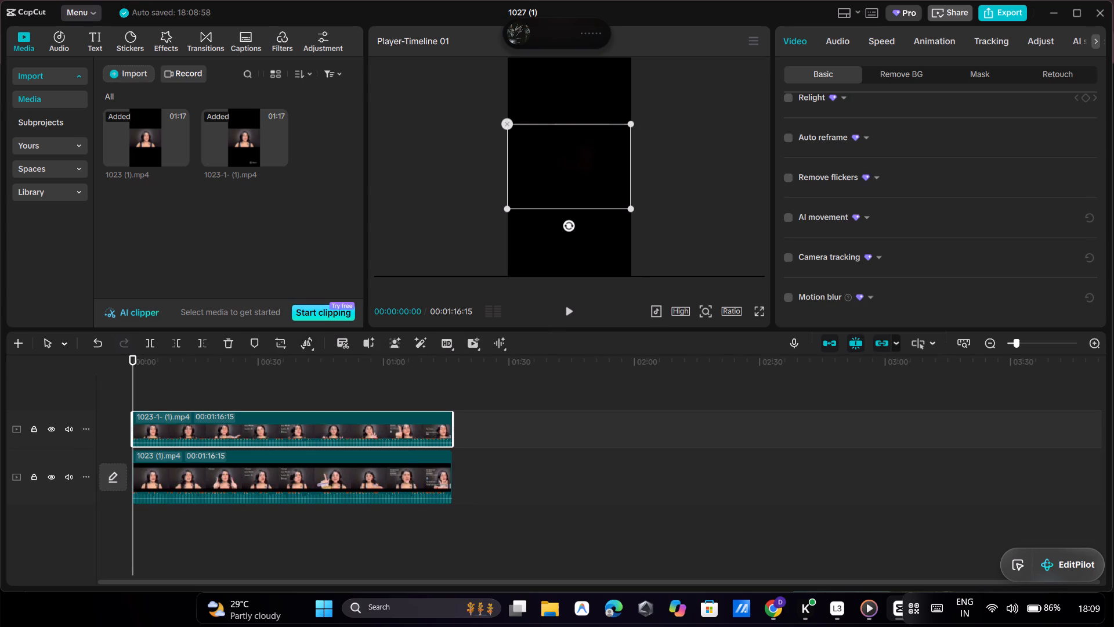
pyautogui.click(567, 318)
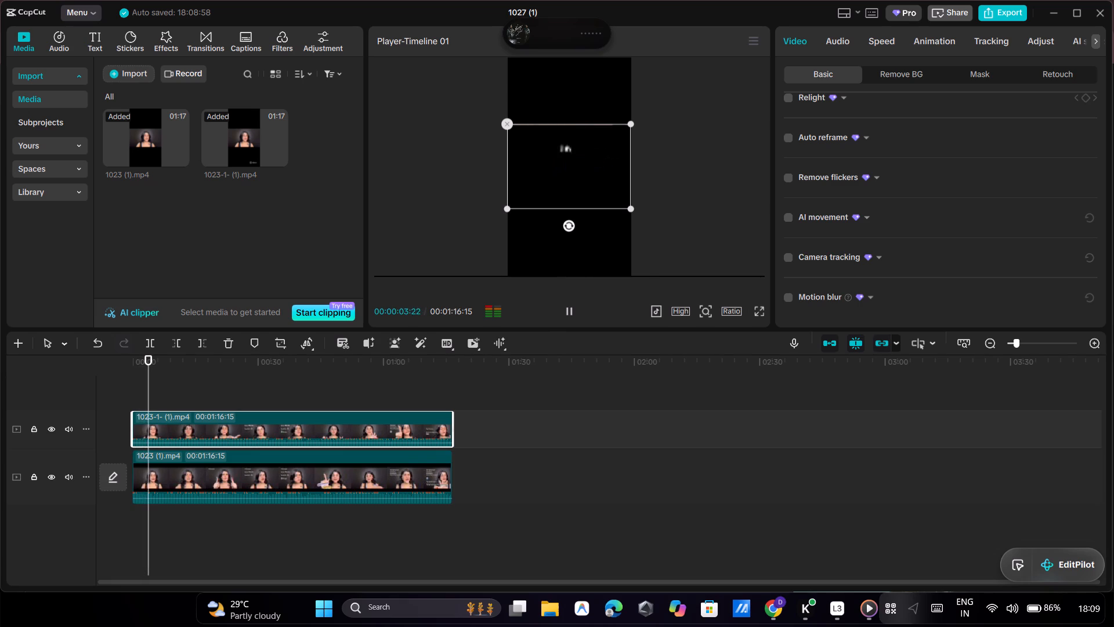
pyautogui.keyDown('ctrl'); pyautogui.scroll(10, 607, 151); pyautogui.keyUp('ctrl')
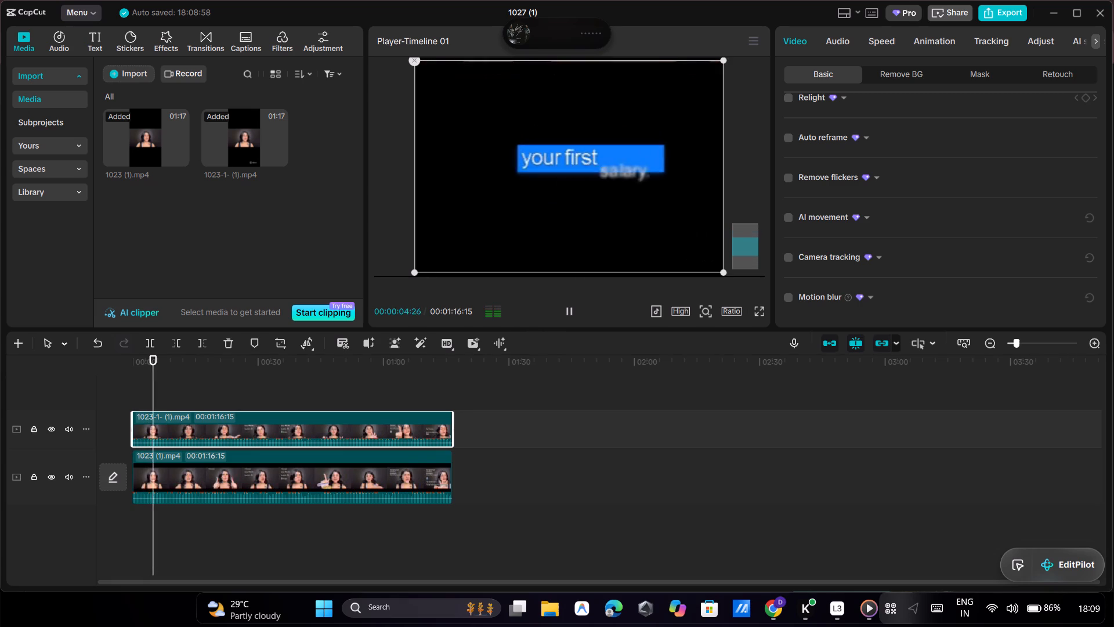
pyautogui.keyDown('ctrl'); pyautogui.scroll(4, 607, 151); pyautogui.keyUp('ctrl')
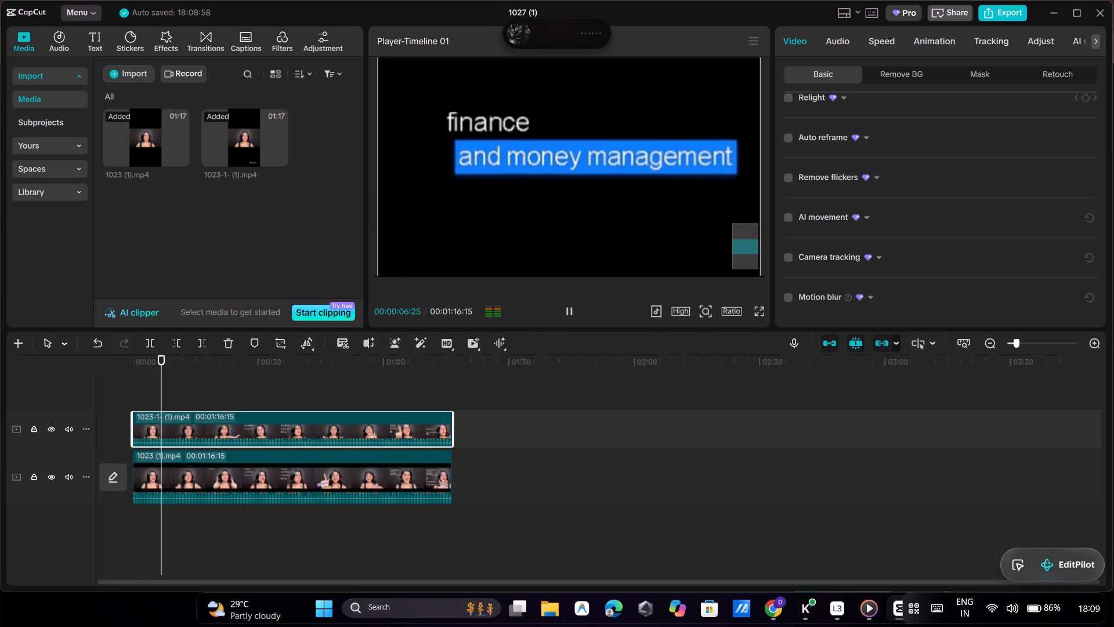
pyautogui.keyDown('ctrl'); pyautogui.scroll(-6, 607, 151); pyautogui.keyUp('ctrl')
pyautogui.scroll(-4, 607, 151)
pyautogui.keyDown('ctrl'); pyautogui.scroll(4, 607, 151); pyautogui.keyUp('ctrl')
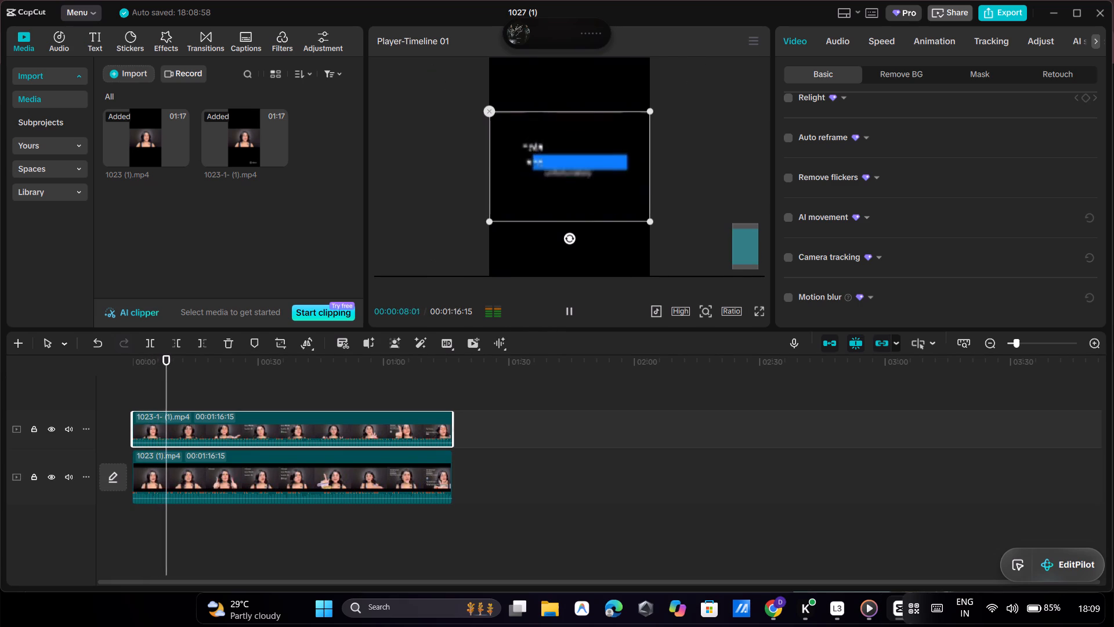
pyautogui.click(571, 318)
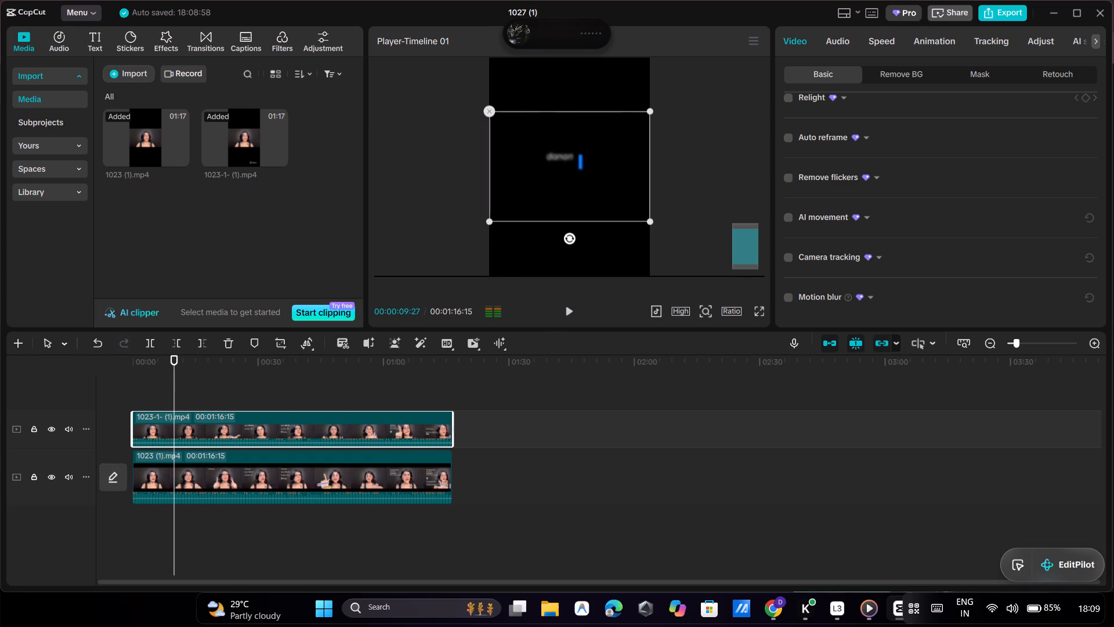
# Apply a chroma key to the upper 1023-1- (1).mp4 clip, picking its black background as the key colour.
pyautogui.click(881, 70)
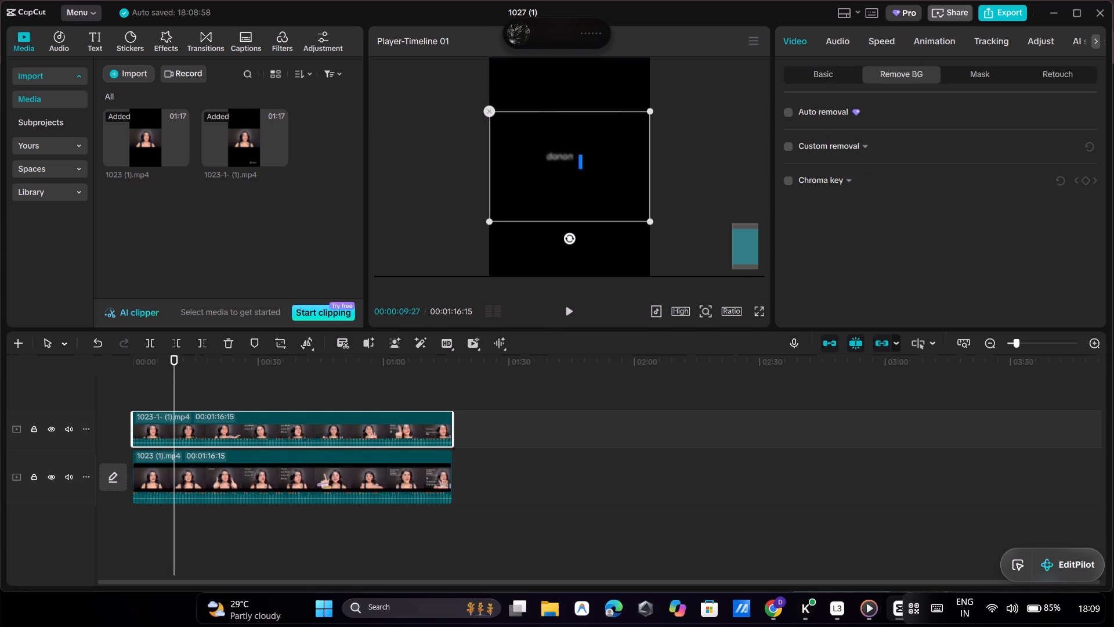
pyautogui.click(820, 180)
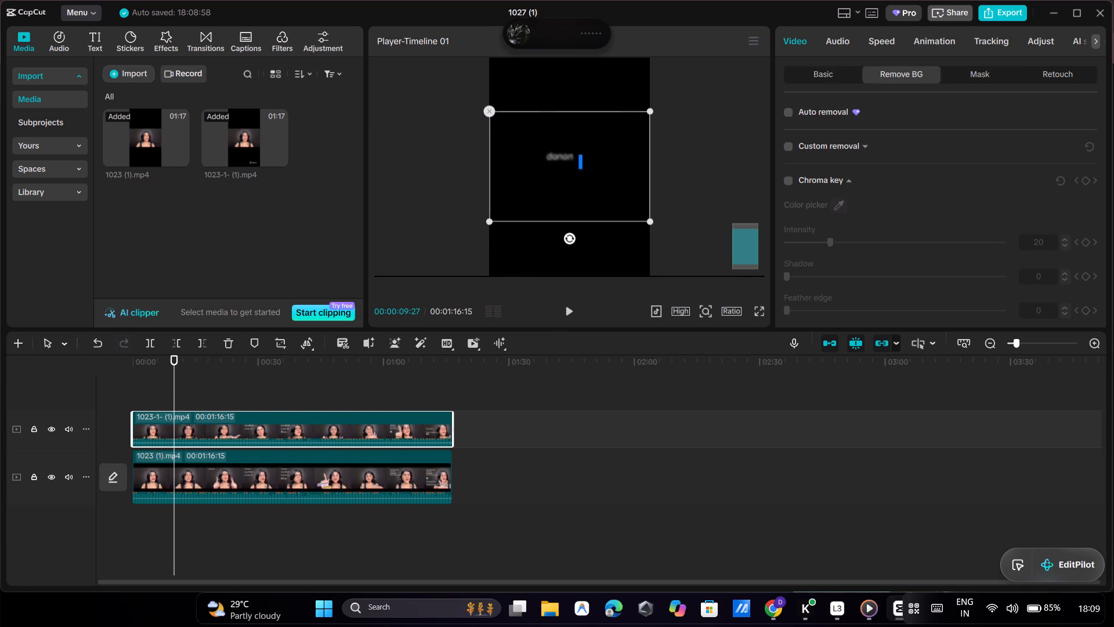
pyautogui.click(788, 176)
pyautogui.click(793, 182)
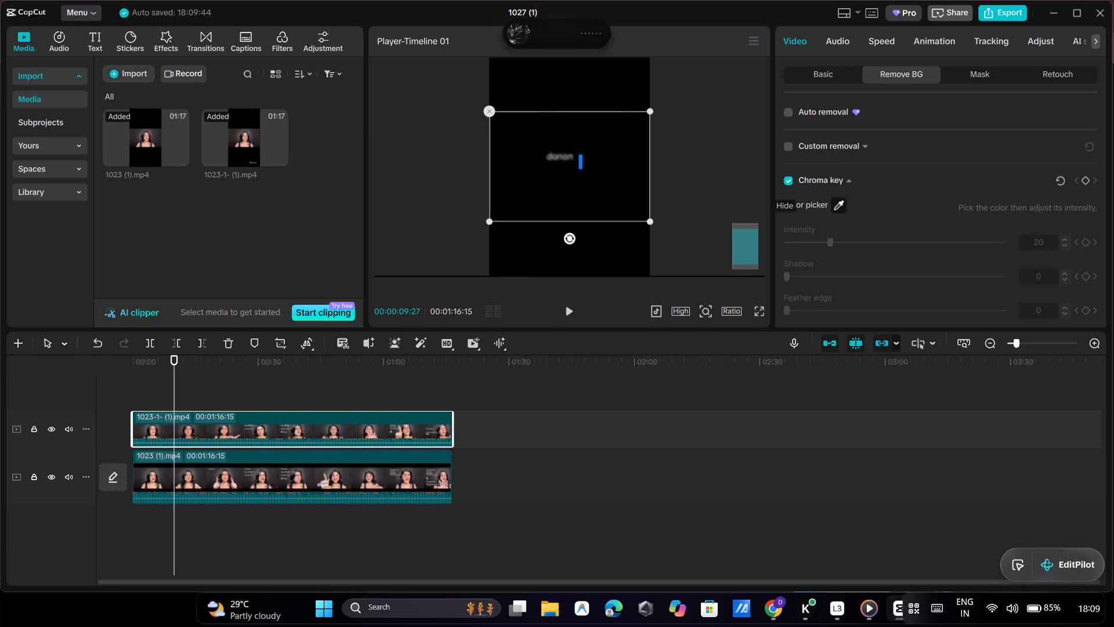
pyautogui.click(617, 197)
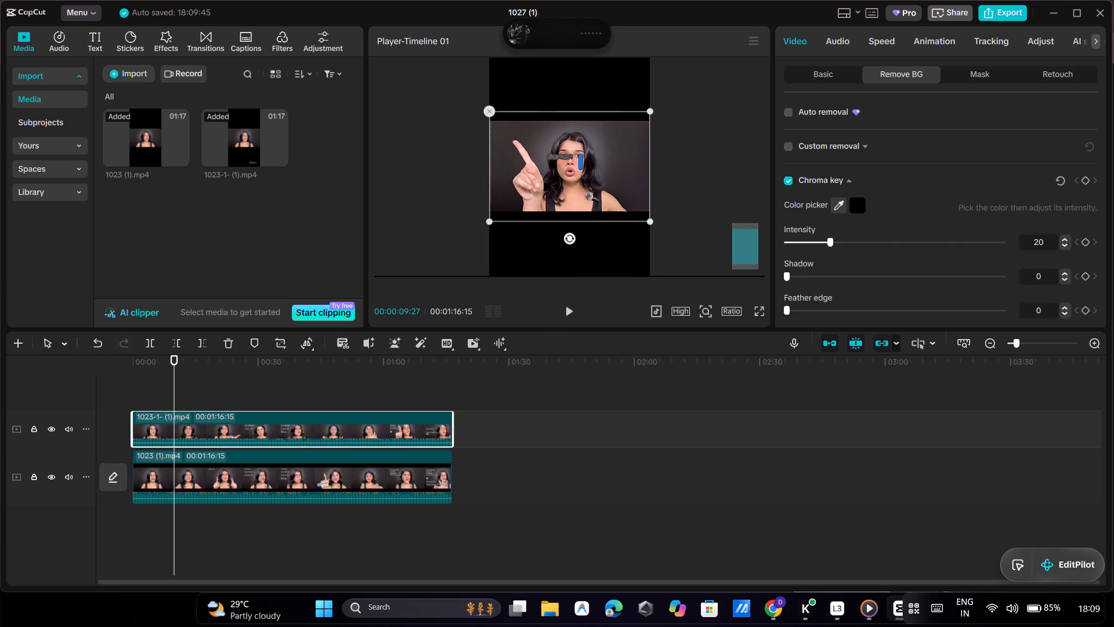
# Return the playhead to the timeline's start and examine the keyed caption clip over the main video.
pyautogui.moveTo(169, 387); pyautogui.dragTo(93, 405)
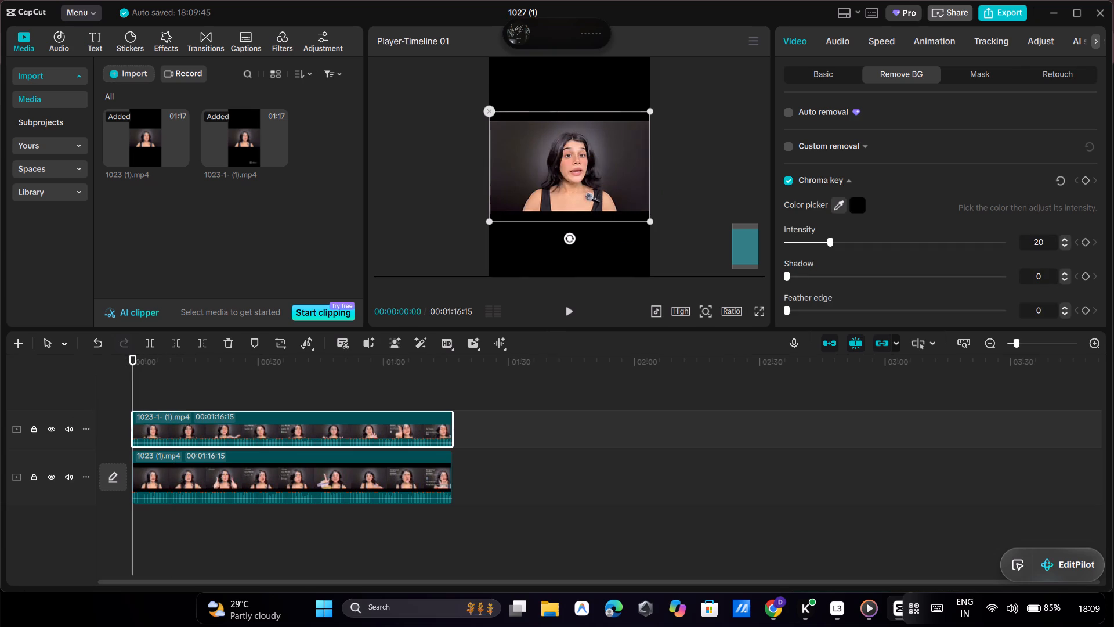
pyautogui.keyDown('ctrl'); pyautogui.scroll(-3, 616, 166); pyautogui.keyUp('ctrl')
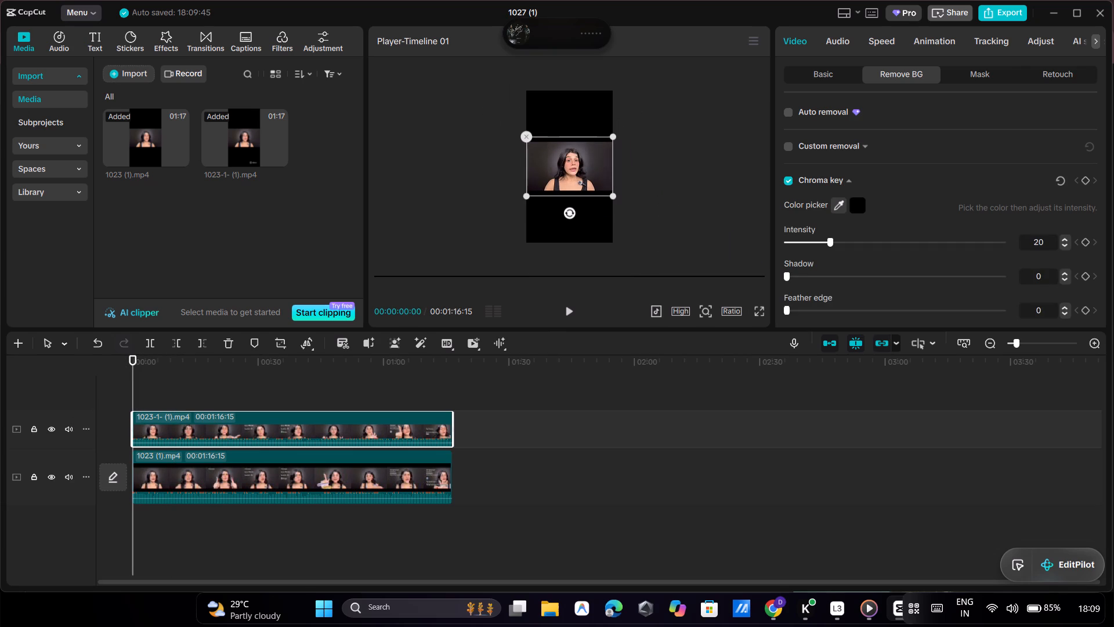
pyautogui.keyDown('ctrl'); pyautogui.scroll(11, 615, 167); pyautogui.keyUp('ctrl')
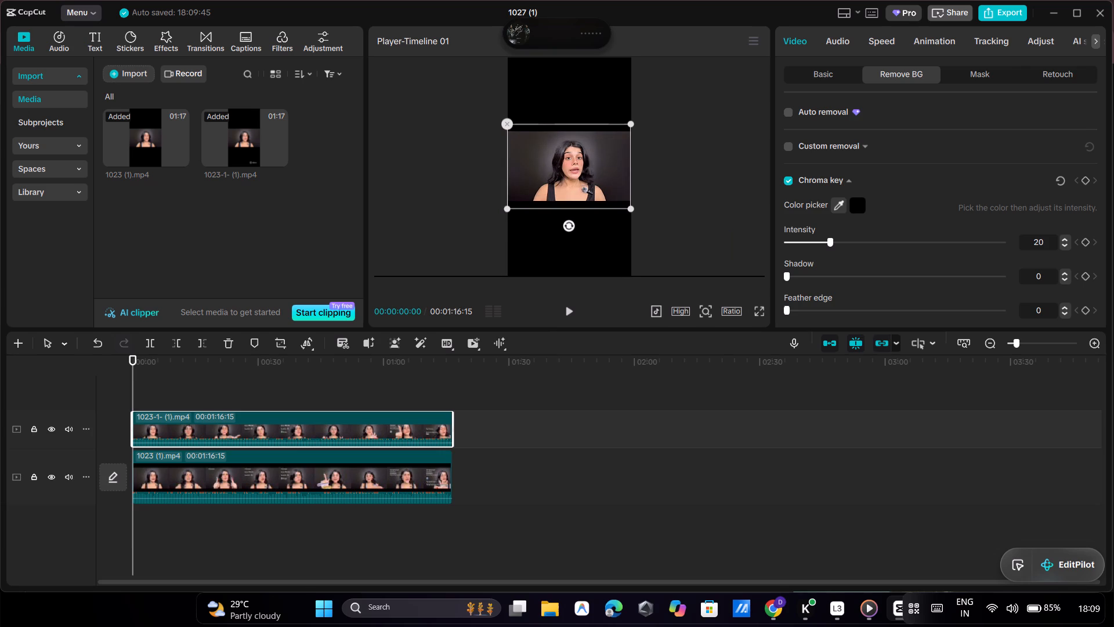
# Move the keyed caption clip straight down, horizontally centred, so its captions sit just below the talking-head picture, and check them in playback.
pyautogui.click(567, 309)
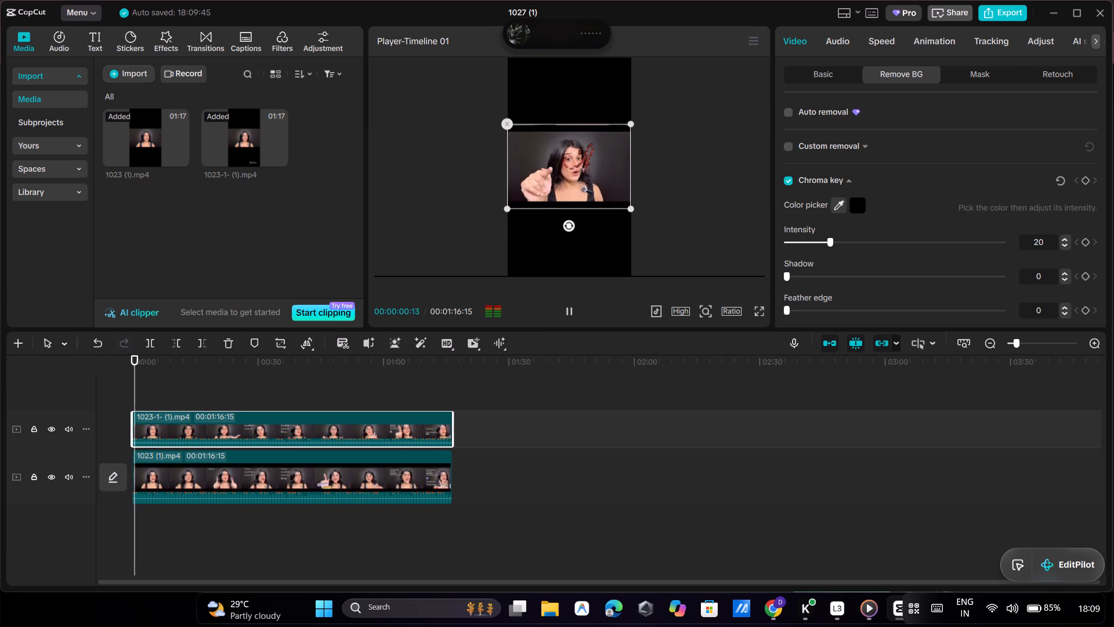
pyautogui.click(567, 309)
pyautogui.click(585, 139)
pyautogui.moveTo(586, 154); pyautogui.dragTo(586, 167)
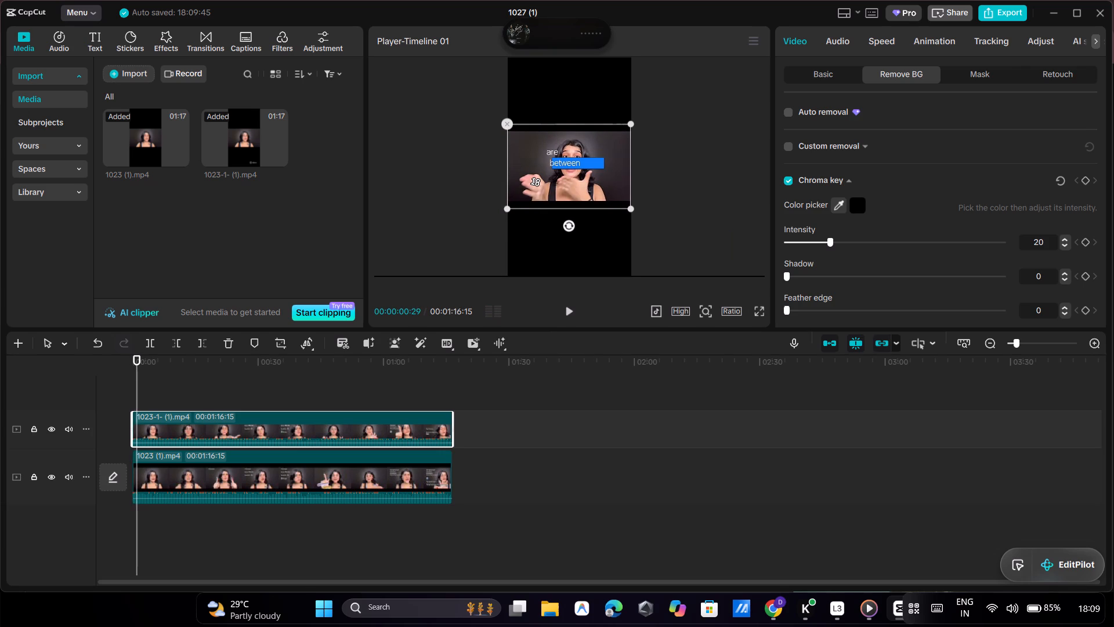
pyautogui.moveTo(586, 167); pyautogui.dragTo(586, 181)
pyautogui.moveTo(586, 178); pyautogui.dragTo(586, 197)
pyautogui.click(597, 183)
pyautogui.moveTo(597, 184); pyautogui.dragTo(597, 210)
pyautogui.moveTo(583, 159); pyautogui.dragTo(585, 215)
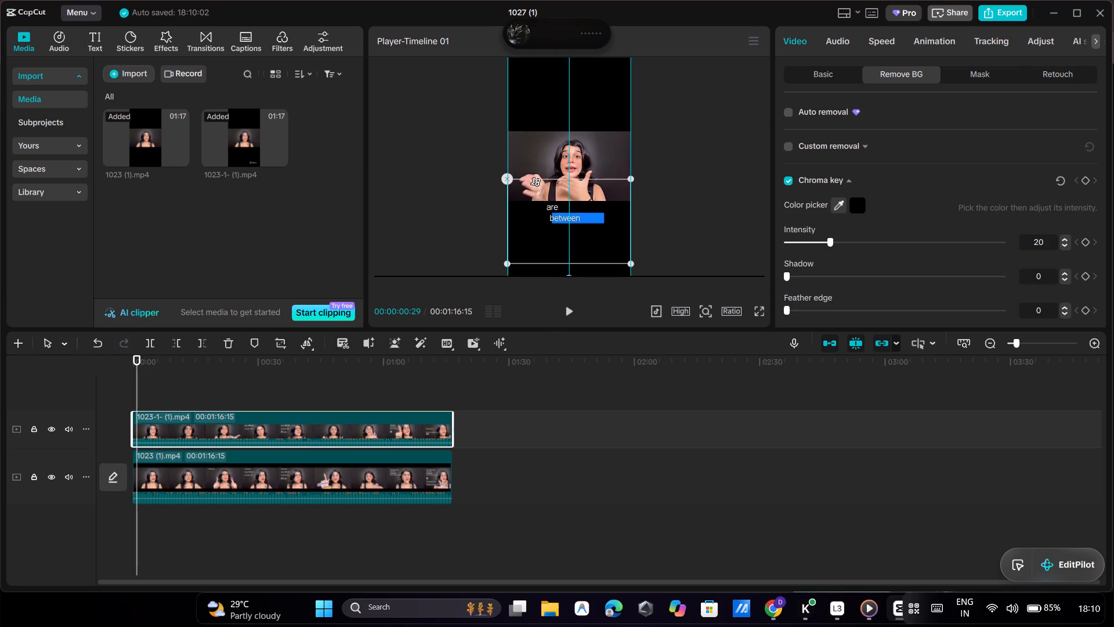
pyautogui.moveTo(585, 215); pyautogui.dragTo(576, 213)
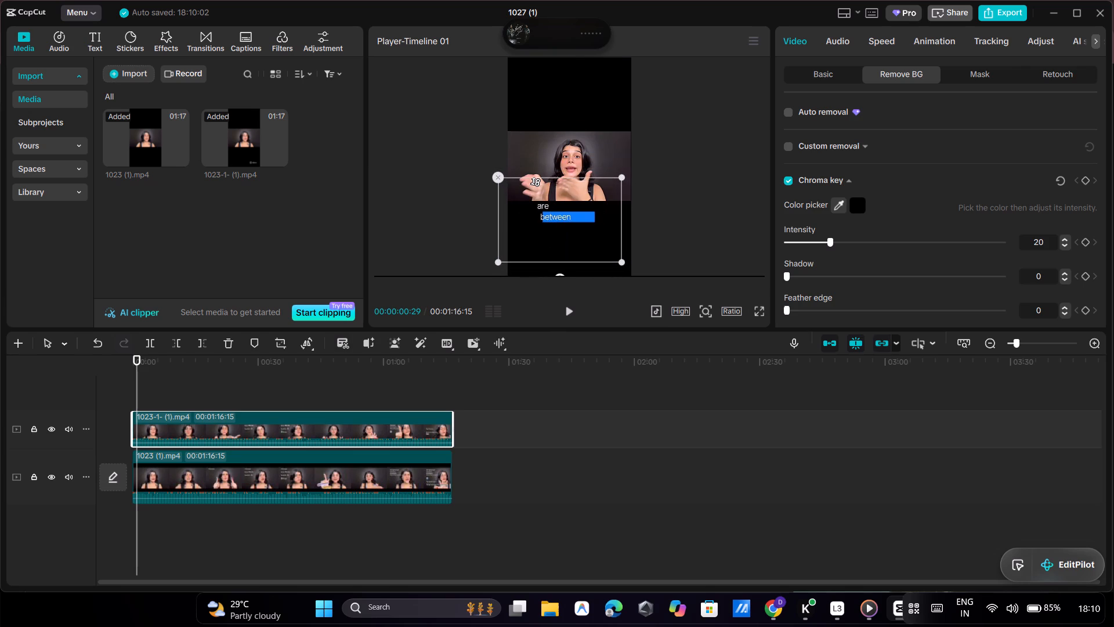
pyautogui.moveTo(576, 213); pyautogui.dragTo(577, 208)
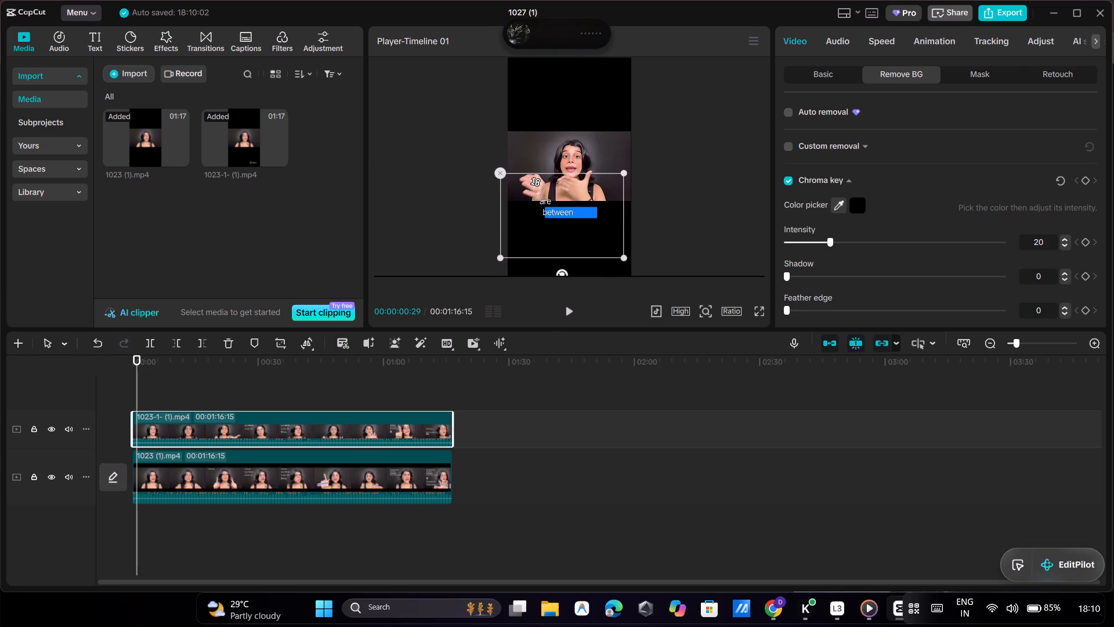
pyautogui.moveTo(577, 208); pyautogui.dragTo(577, 212)
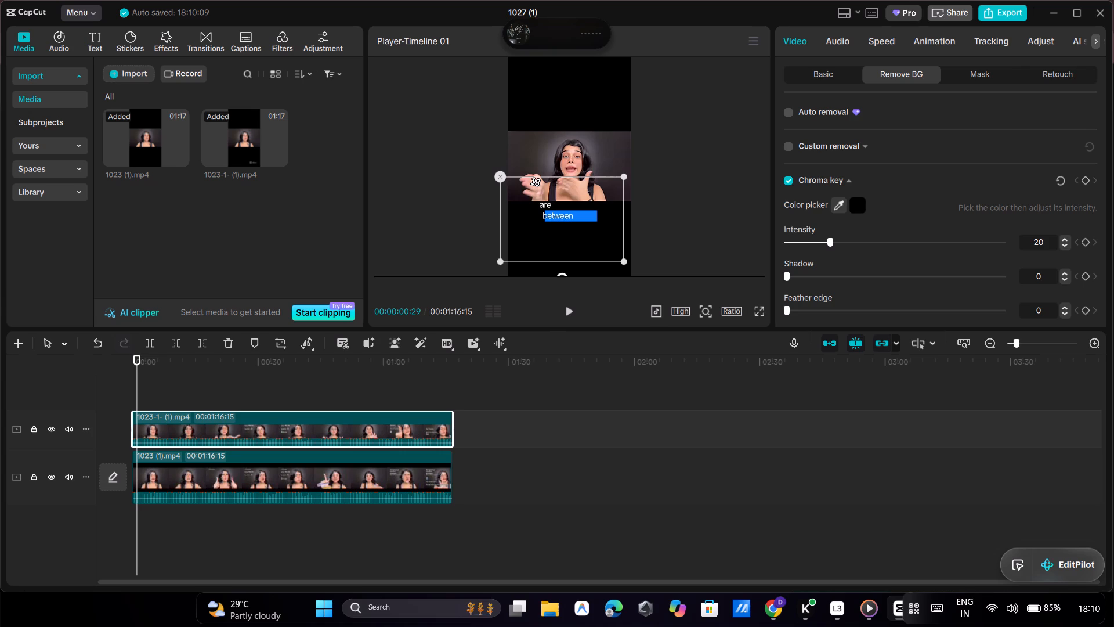
pyautogui.moveTo(577, 239); pyautogui.dragTo(588, 239)
pyautogui.moveTo(585, 235); pyautogui.dragTo(596, 244)
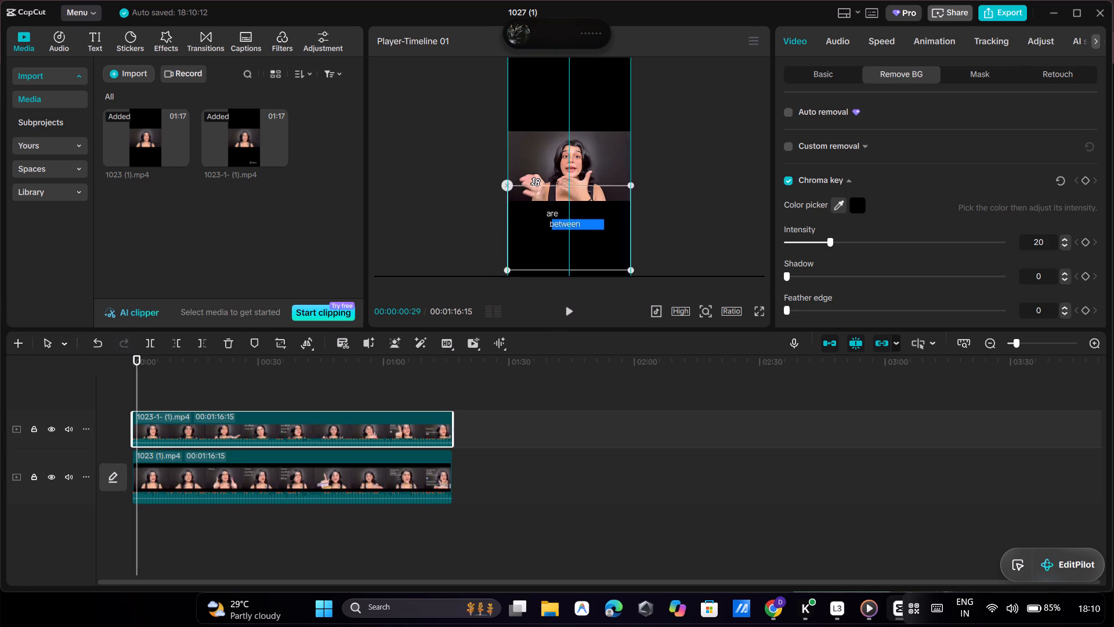
pyautogui.moveTo(596, 244); pyautogui.dragTo(596, 240)
pyautogui.click(570, 308)
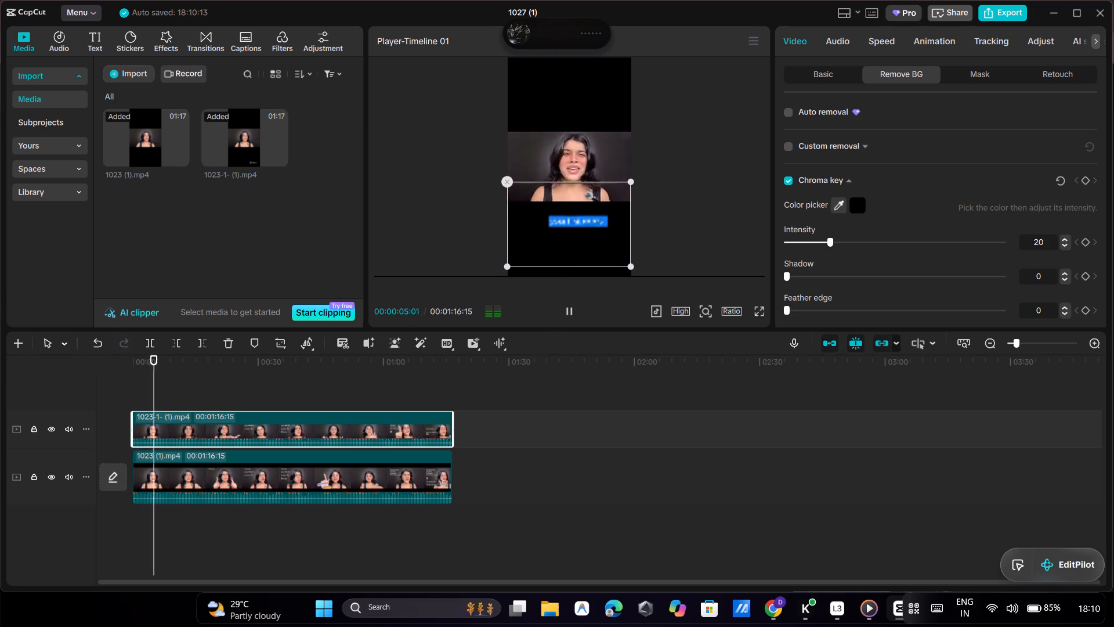
pyautogui.click(568, 308)
# Export the finished 1027 (1) project as a video to the computer.
pyautogui.click(1007, 23)
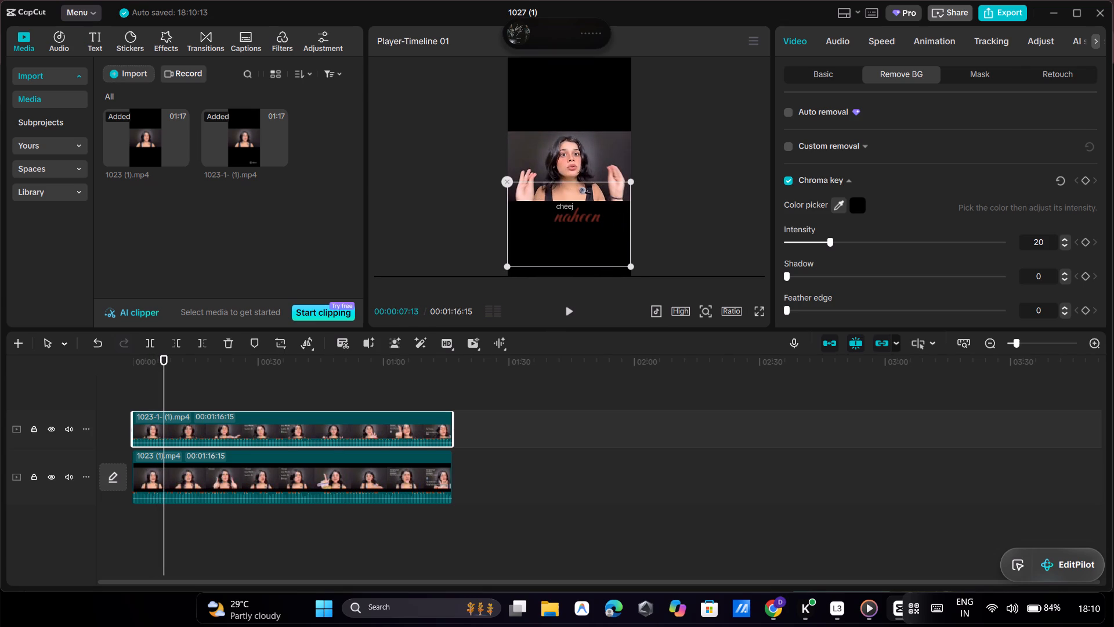
pyautogui.click(1005, 14)
pyautogui.click(710, 518)
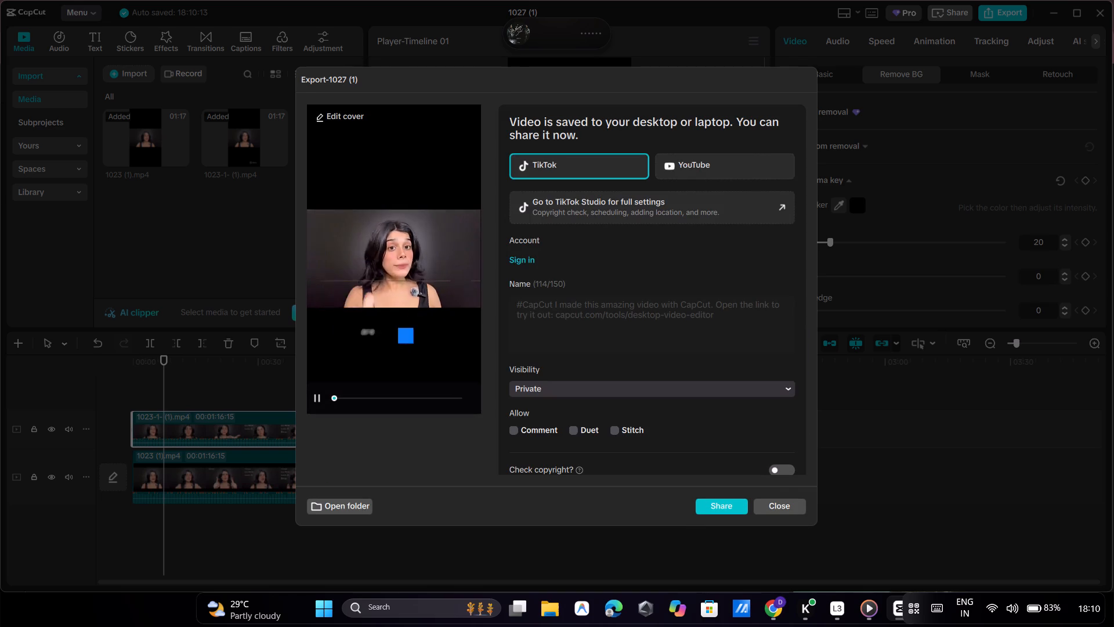
pyautogui.press('space')
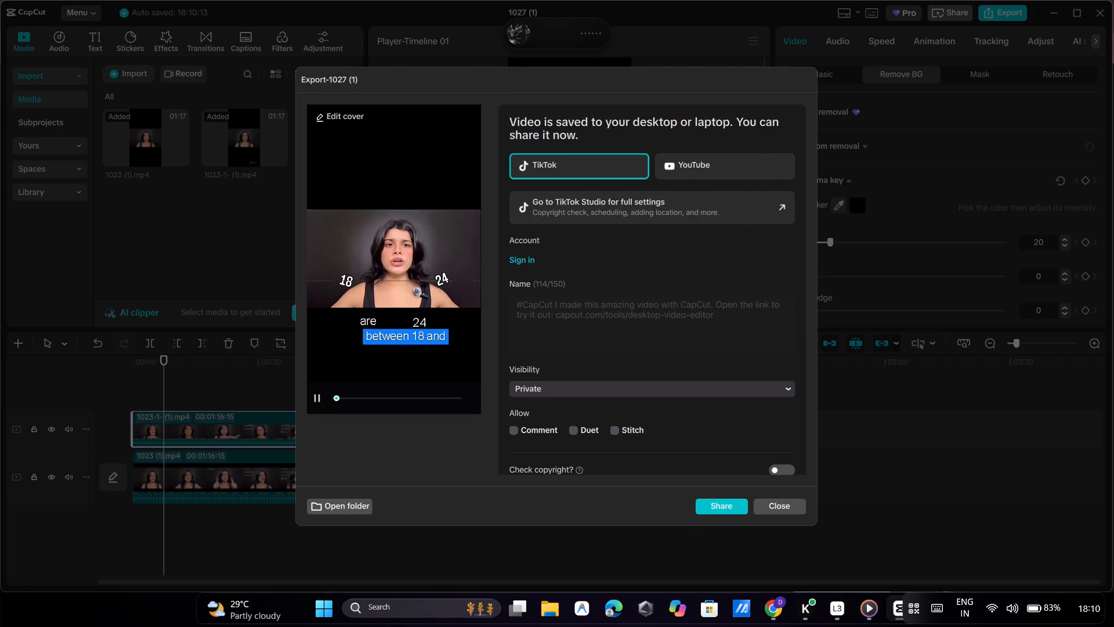
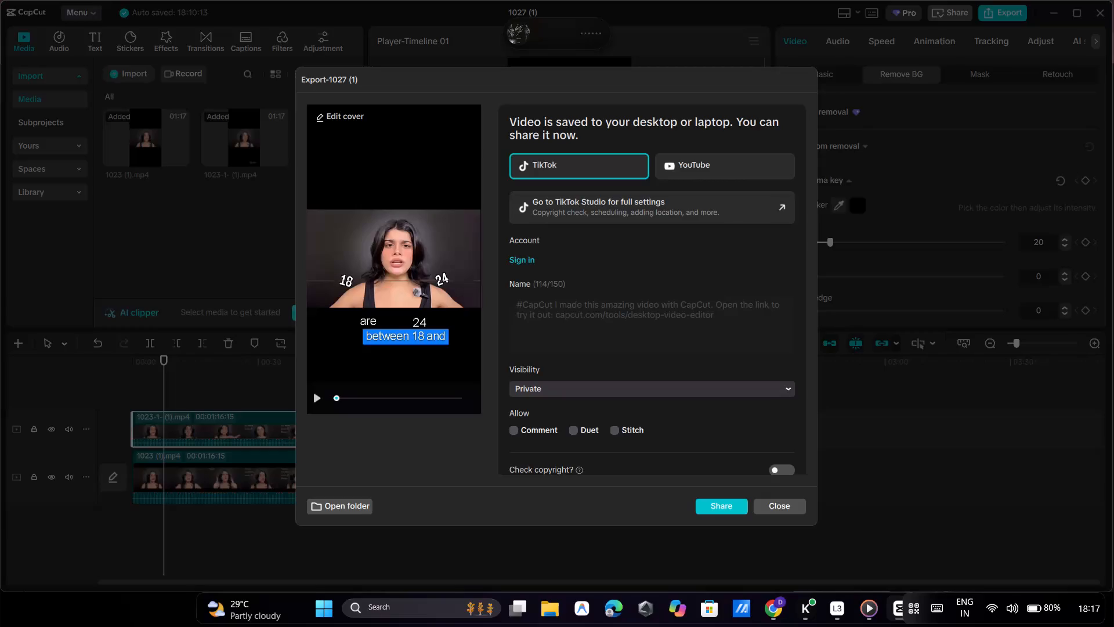
# Leave the finished 1027 (1) project and open the 1025 (1) project from the home screen.
pyautogui.click(790, 509)
pyautogui.click(82, 5)
pyautogui.click(84, 10)
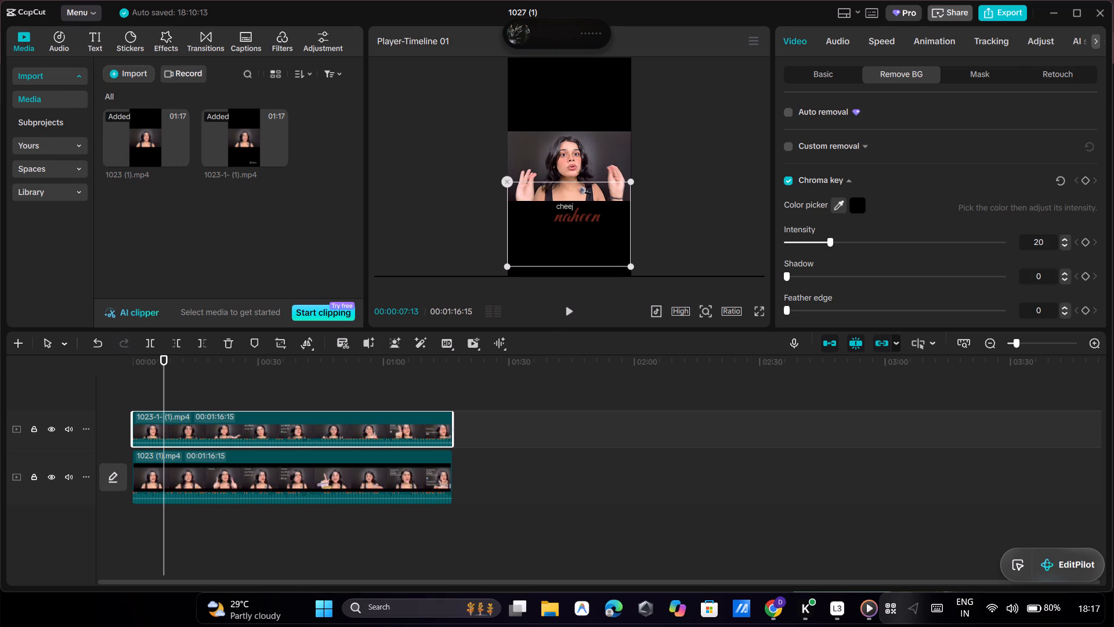
pyautogui.click(84, 10)
pyautogui.click(115, 179)
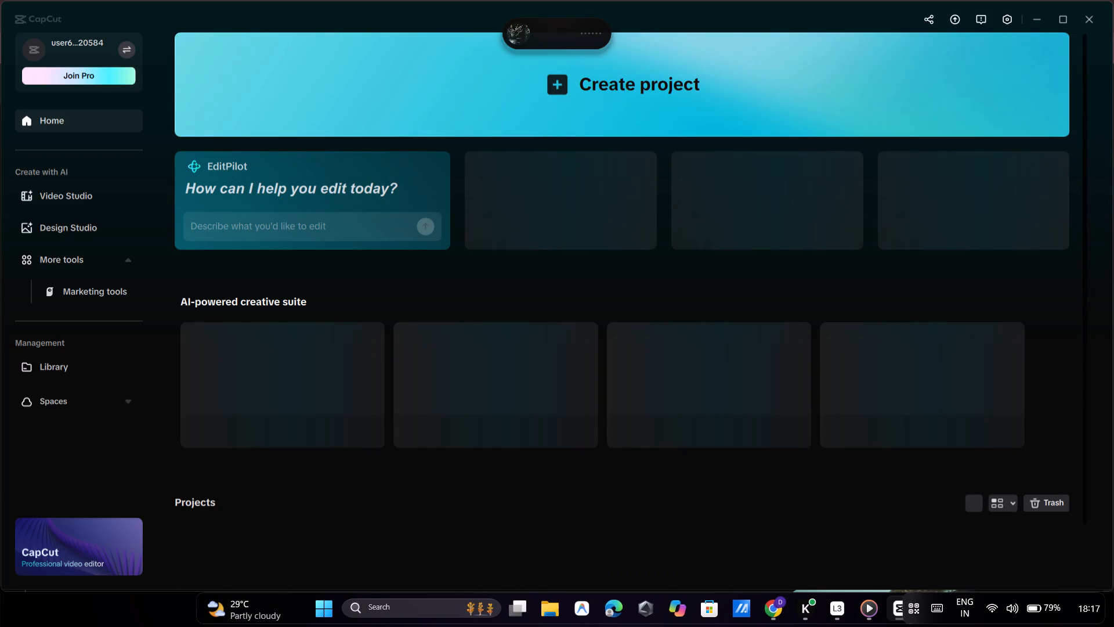
pyautogui.scroll(-1, 328, 423)
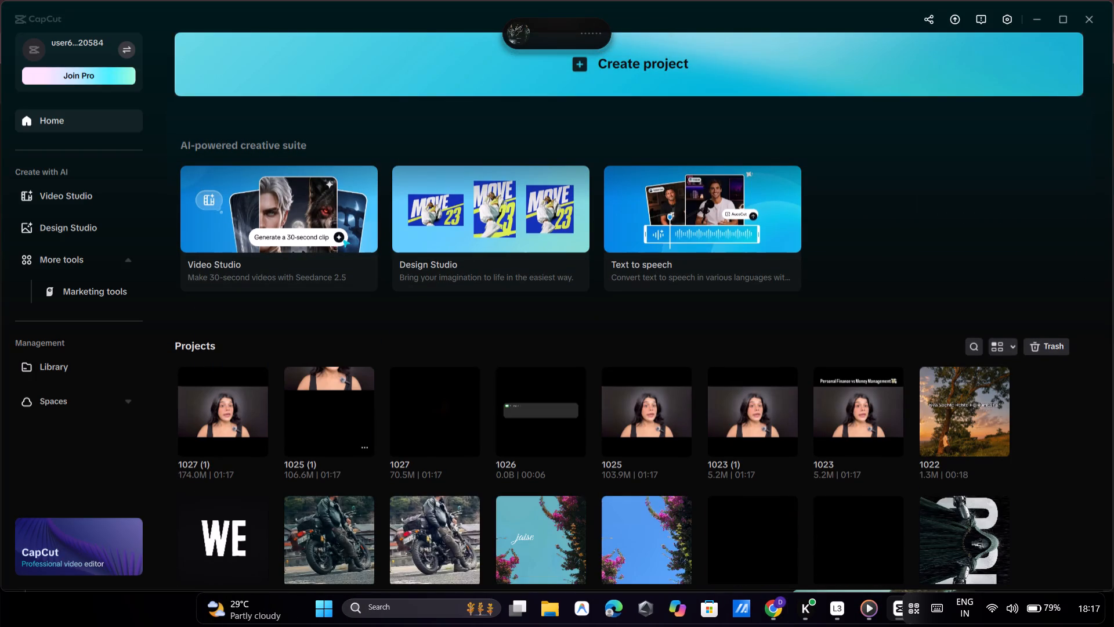
pyautogui.click(351, 424)
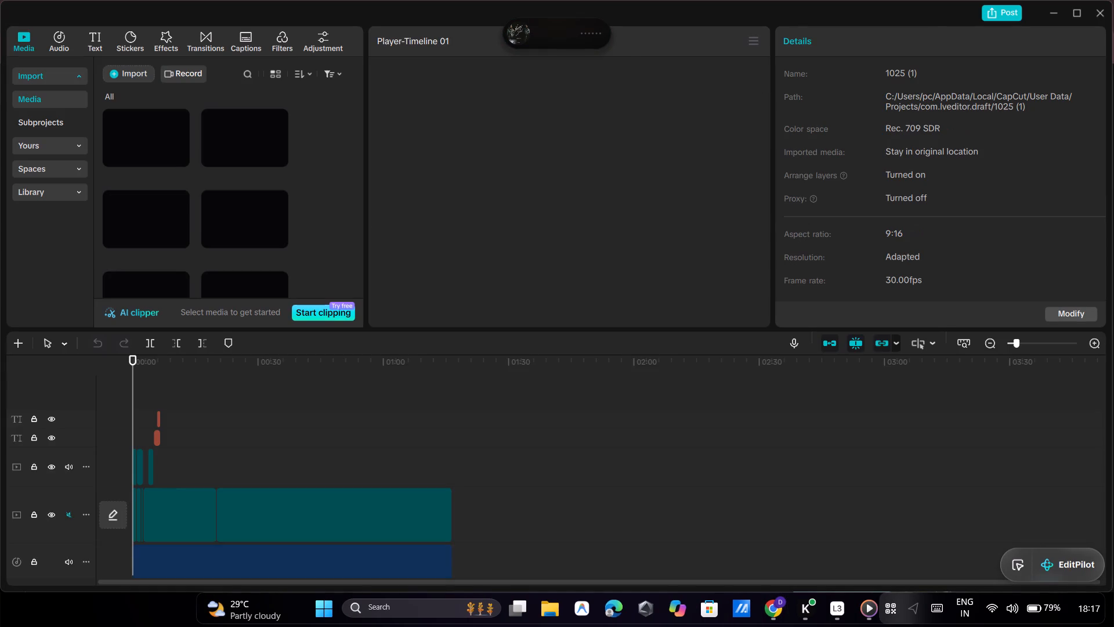
# Play through the opening seconds of 1025 (1) and examine the overlays, titles and main-track clips.
pyautogui.keyDown('ctrl'); pyautogui.scroll(3, 334, 457); pyautogui.keyUp('ctrl')
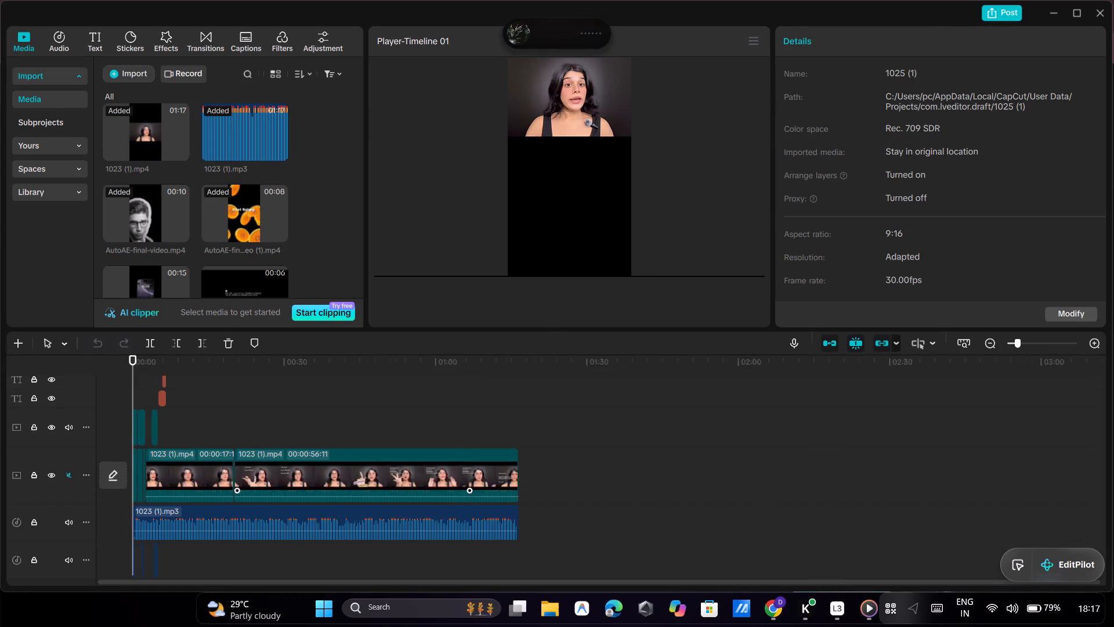
pyautogui.keyDown('ctrl'); pyautogui.scroll(16, 334, 457); pyautogui.keyUp('ctrl')
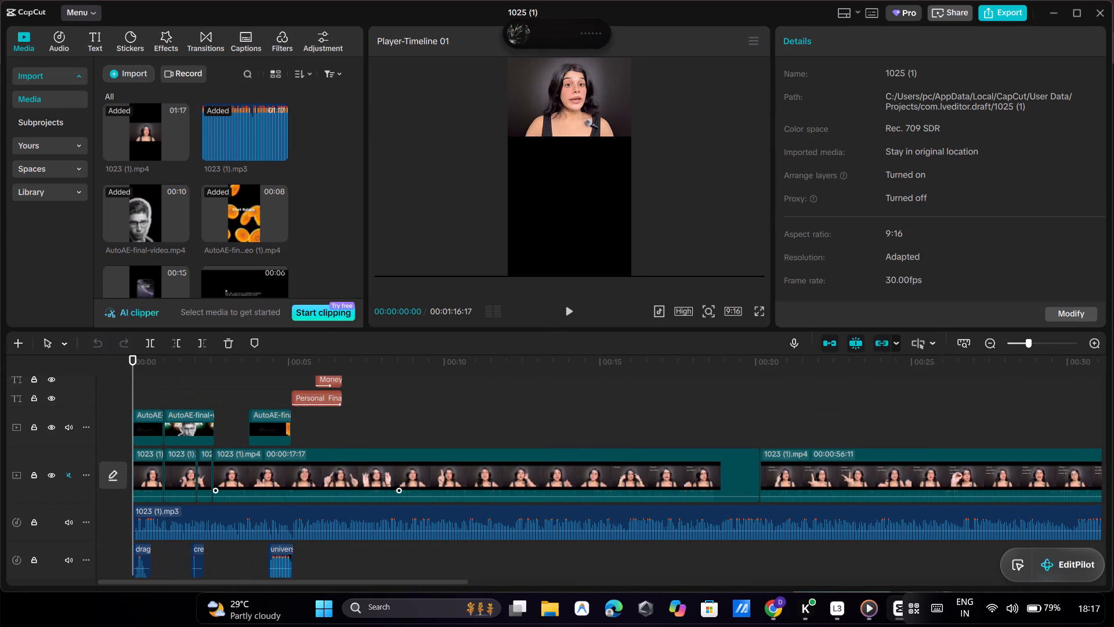
pyautogui.keyDown('ctrl'); pyautogui.scroll(12, 334, 457); pyautogui.keyUp('ctrl')
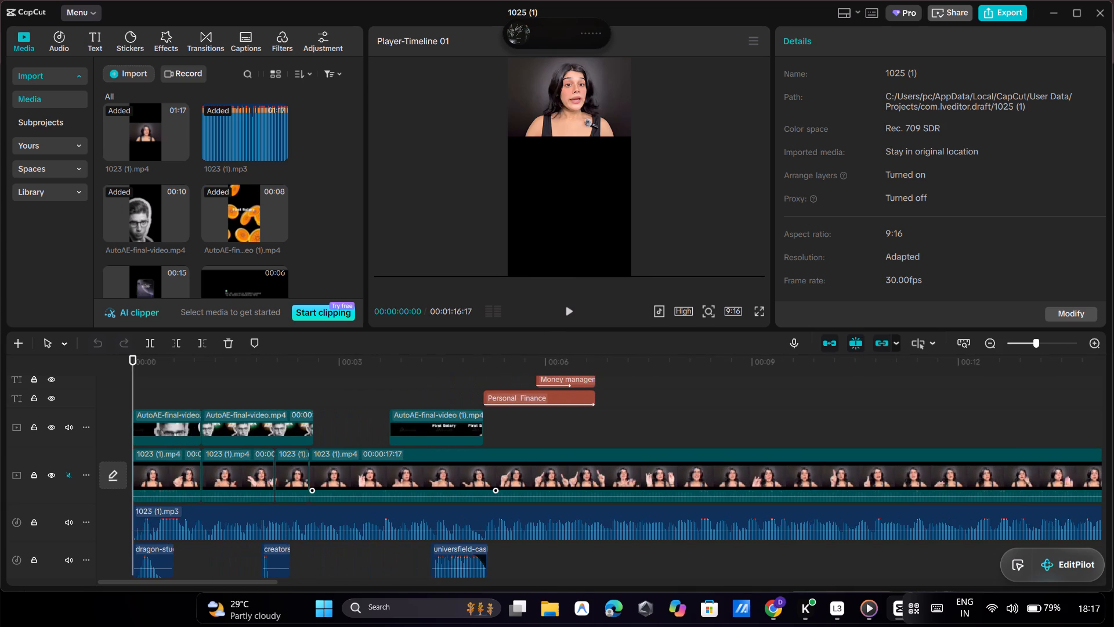
pyautogui.click(564, 310)
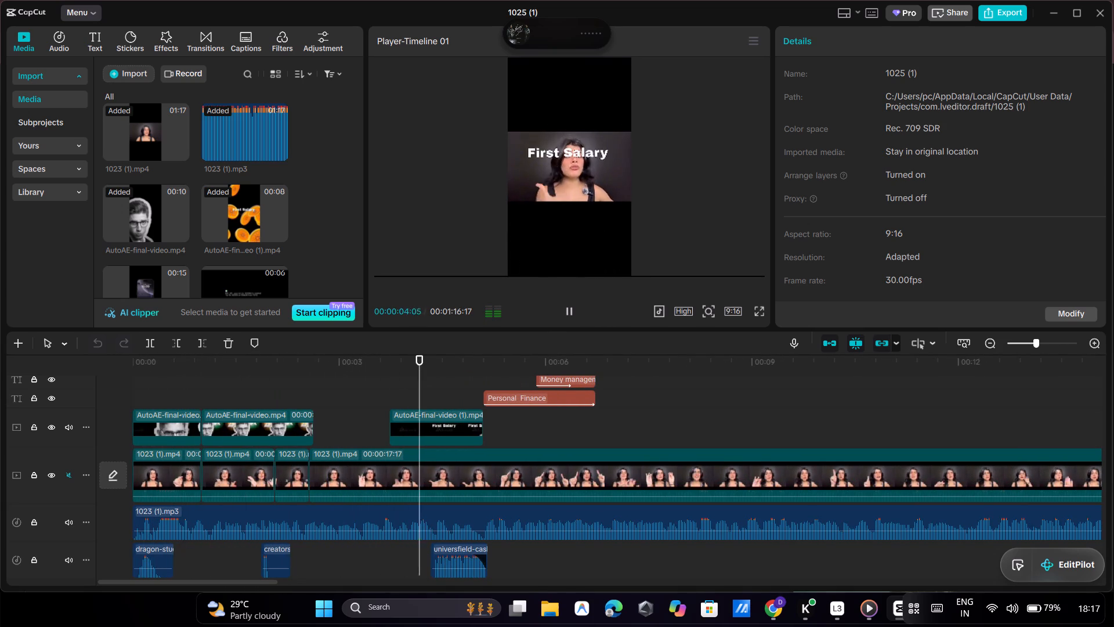
pyautogui.click(564, 312)
pyautogui.click(186, 478)
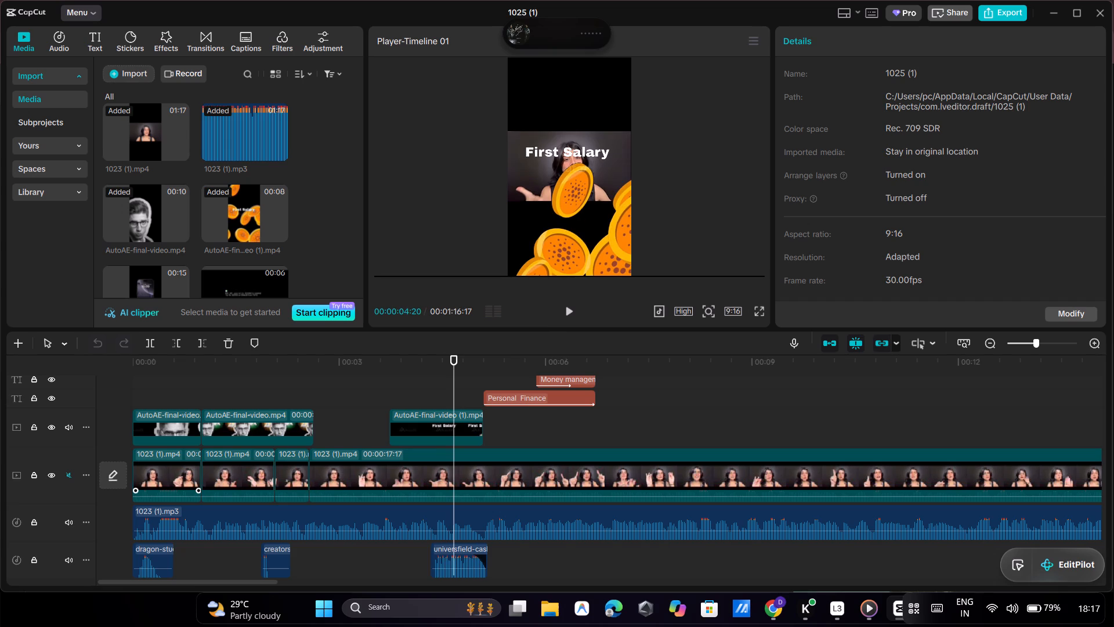
pyautogui.click(186, 469)
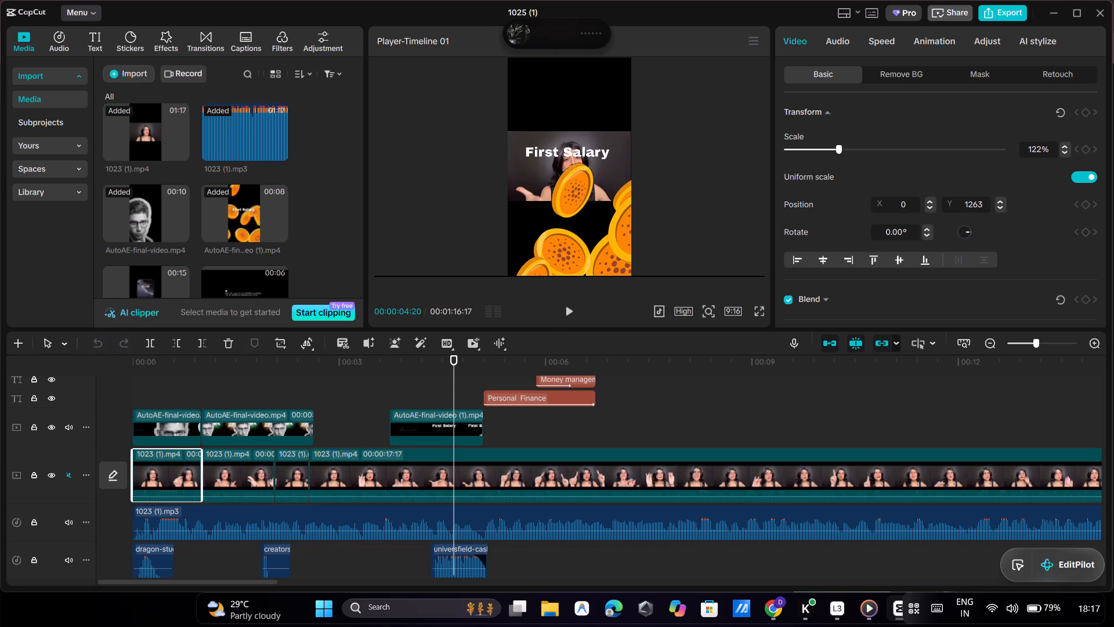
pyautogui.click(566, 313)
pyautogui.click(566, 313)
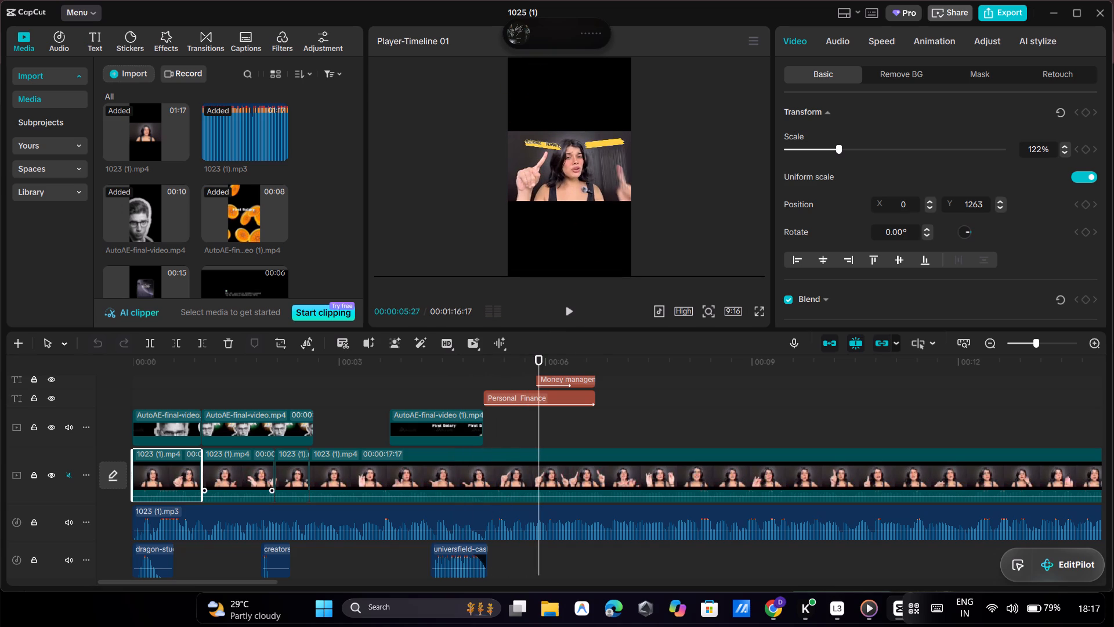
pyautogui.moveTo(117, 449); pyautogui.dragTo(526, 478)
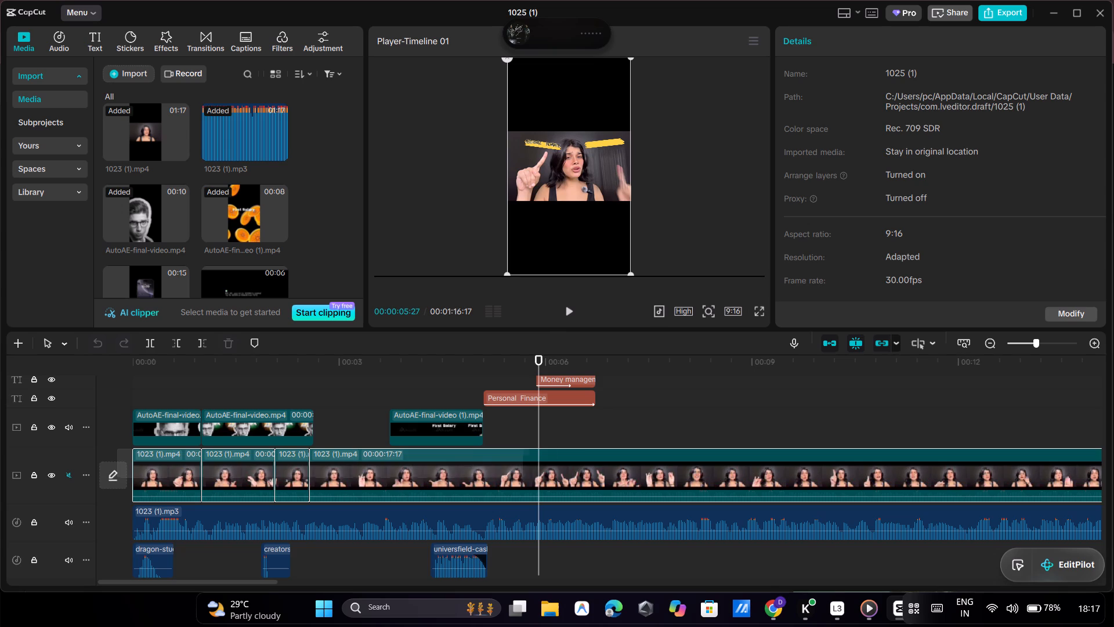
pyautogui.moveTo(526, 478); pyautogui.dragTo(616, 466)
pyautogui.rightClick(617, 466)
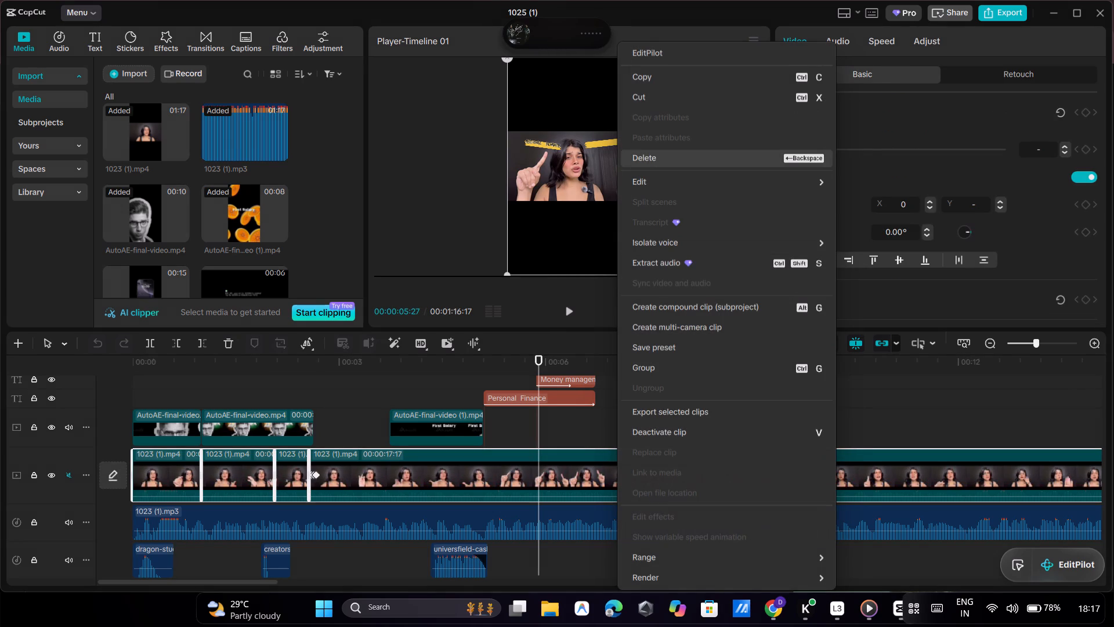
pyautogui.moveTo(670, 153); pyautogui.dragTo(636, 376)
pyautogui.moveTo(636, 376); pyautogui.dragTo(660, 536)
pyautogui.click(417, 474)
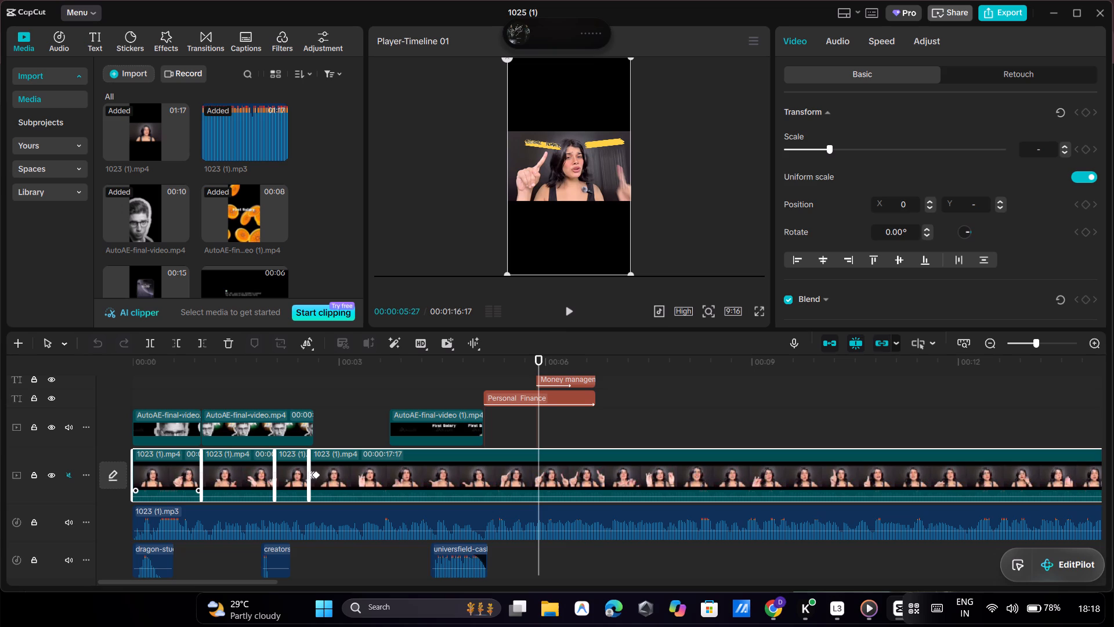
# Import the exported 1027 (1) video from the CapCut Videos folder into the project media and preview it.
pyautogui.click(129, 73)
pyautogui.click(197, 100)
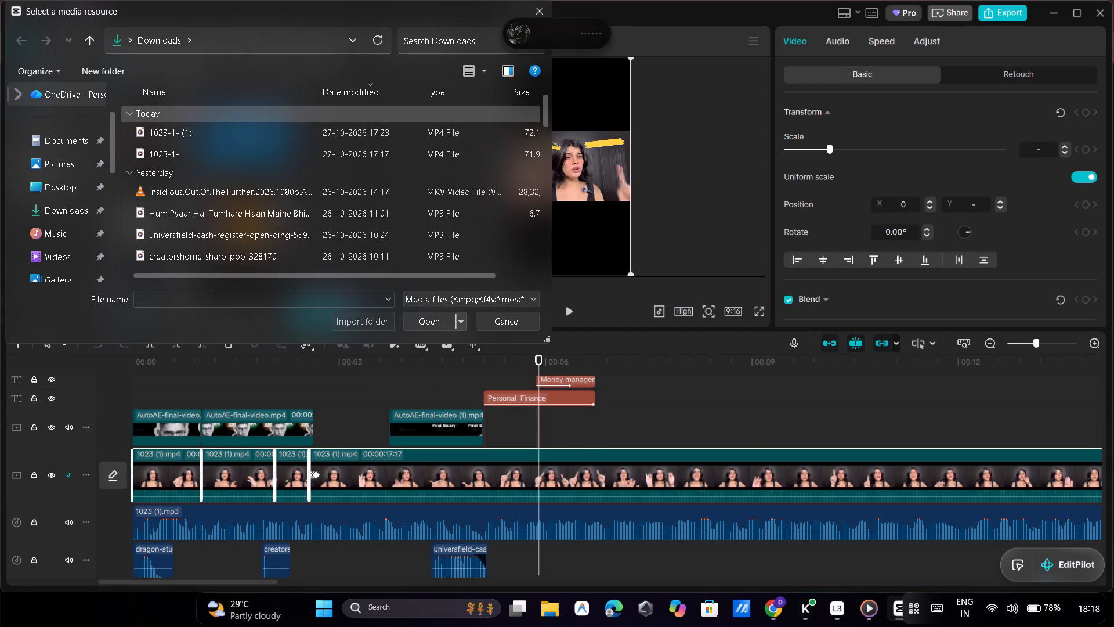
pyautogui.scroll(-2, 87, 251)
pyautogui.scroll(1, 88, 241)
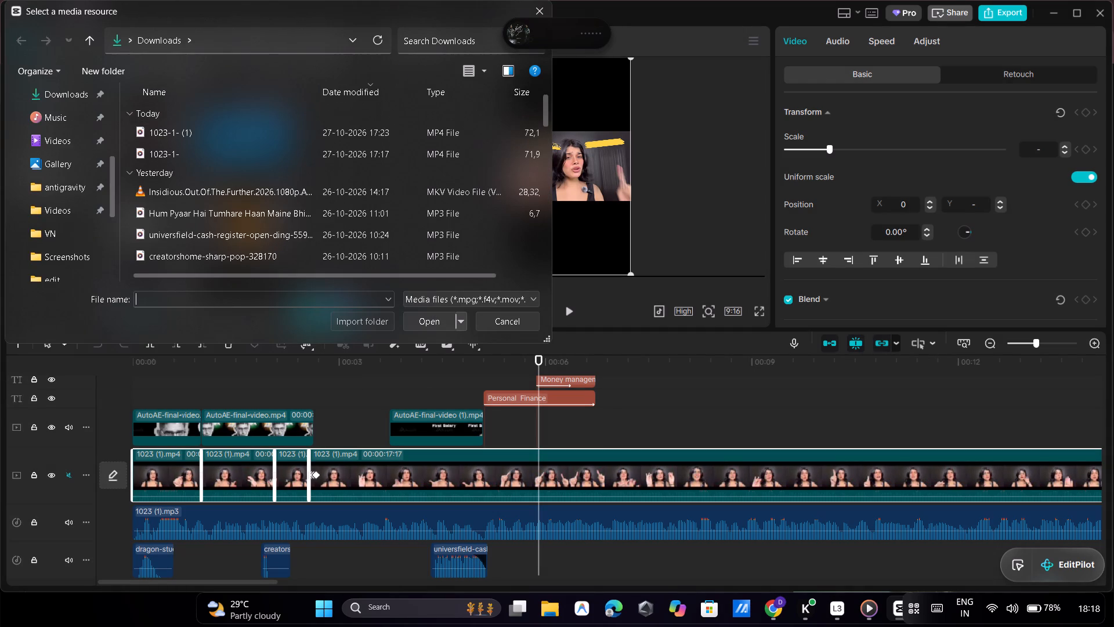
pyautogui.click(82, 200)
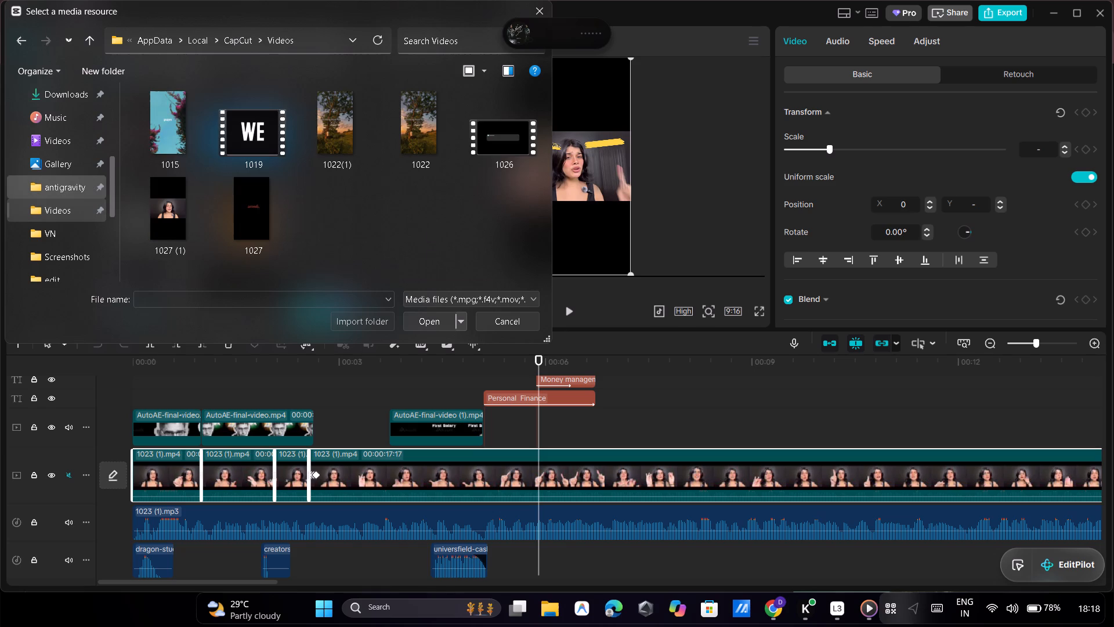
pyautogui.click(234, 192)
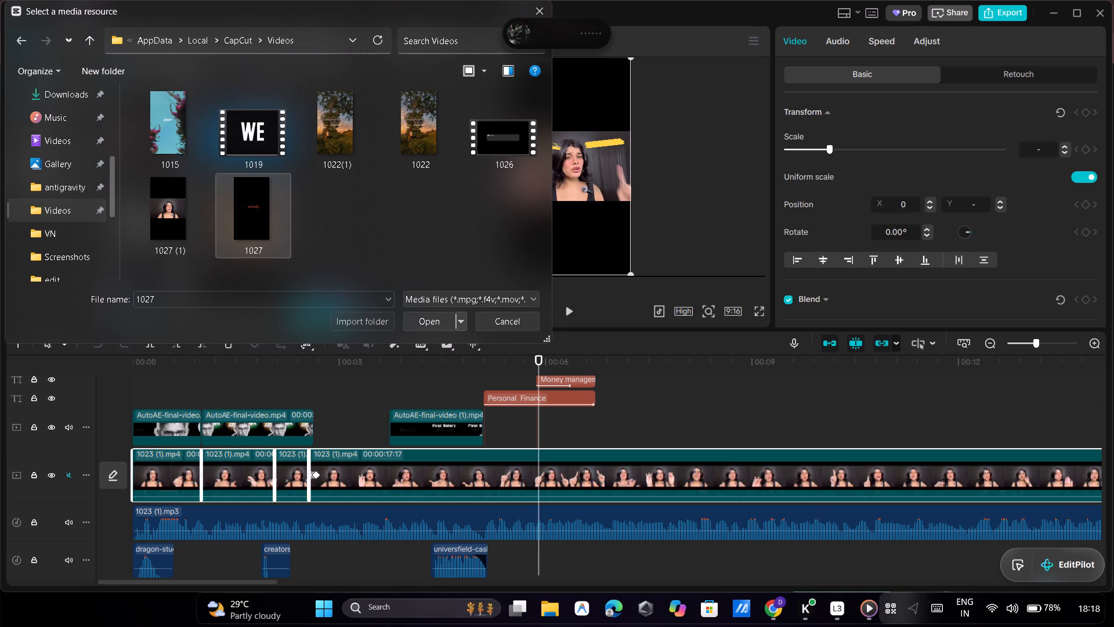
pyautogui.doubleClick(158, 212)
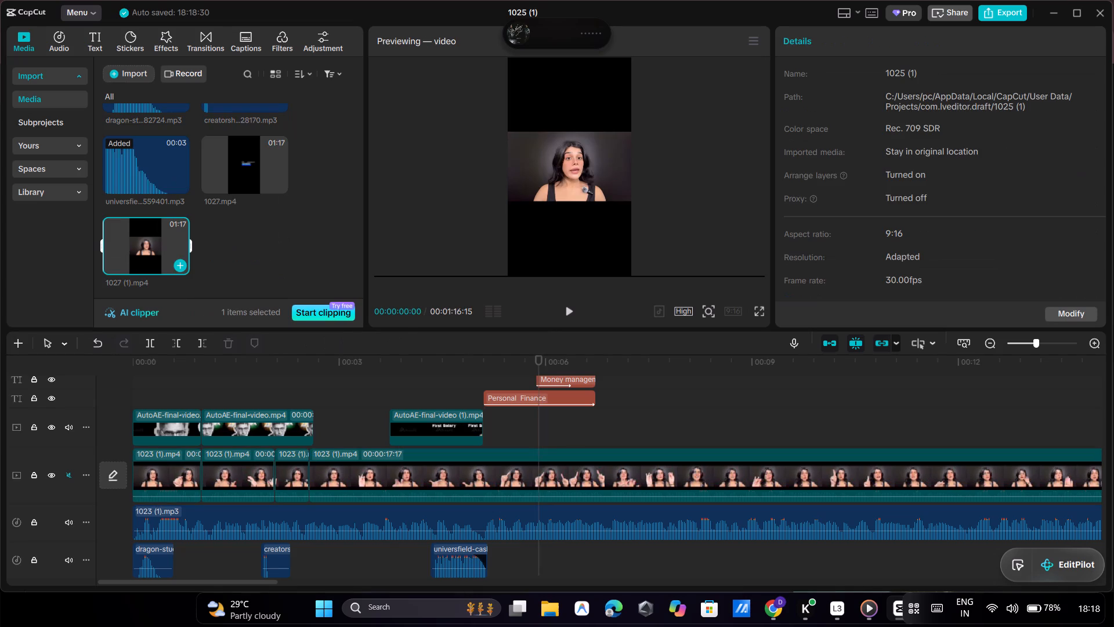
pyautogui.click(575, 310)
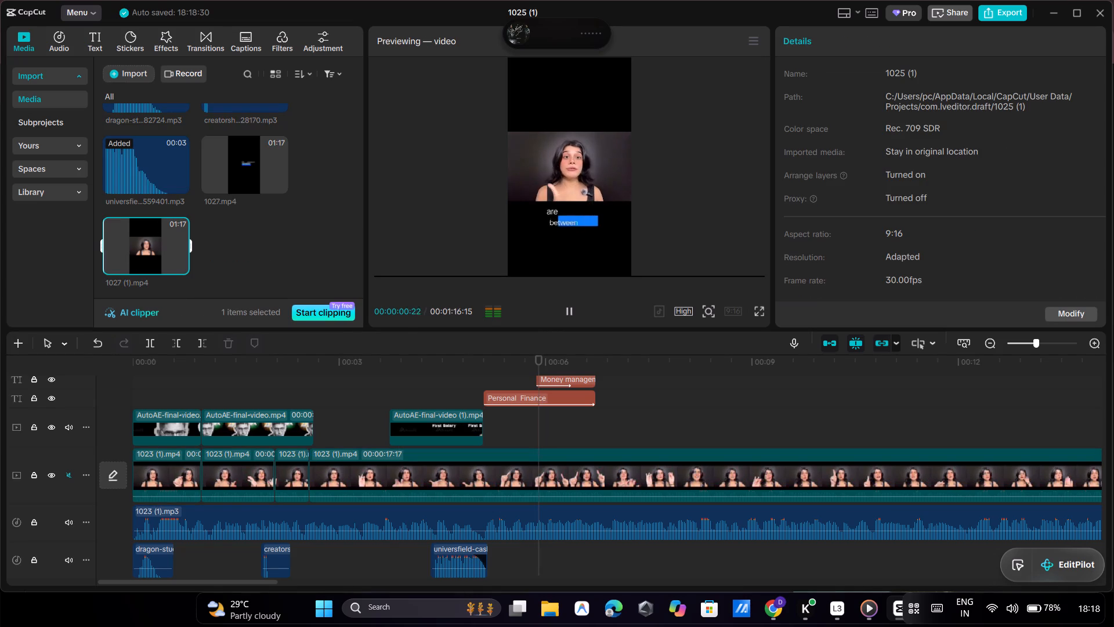
pyautogui.click(569, 310)
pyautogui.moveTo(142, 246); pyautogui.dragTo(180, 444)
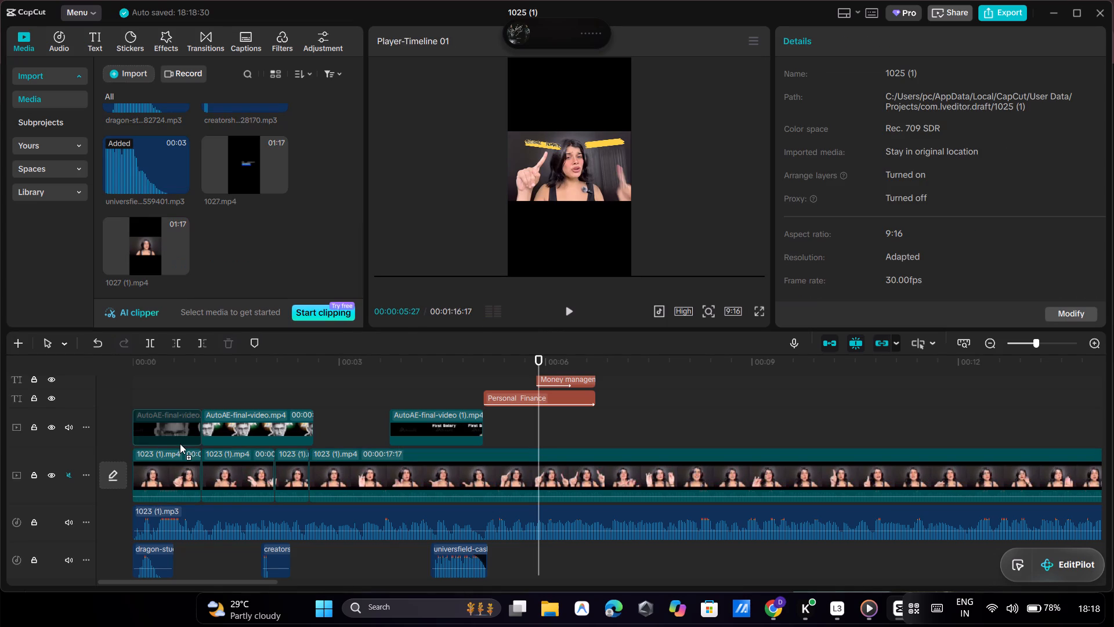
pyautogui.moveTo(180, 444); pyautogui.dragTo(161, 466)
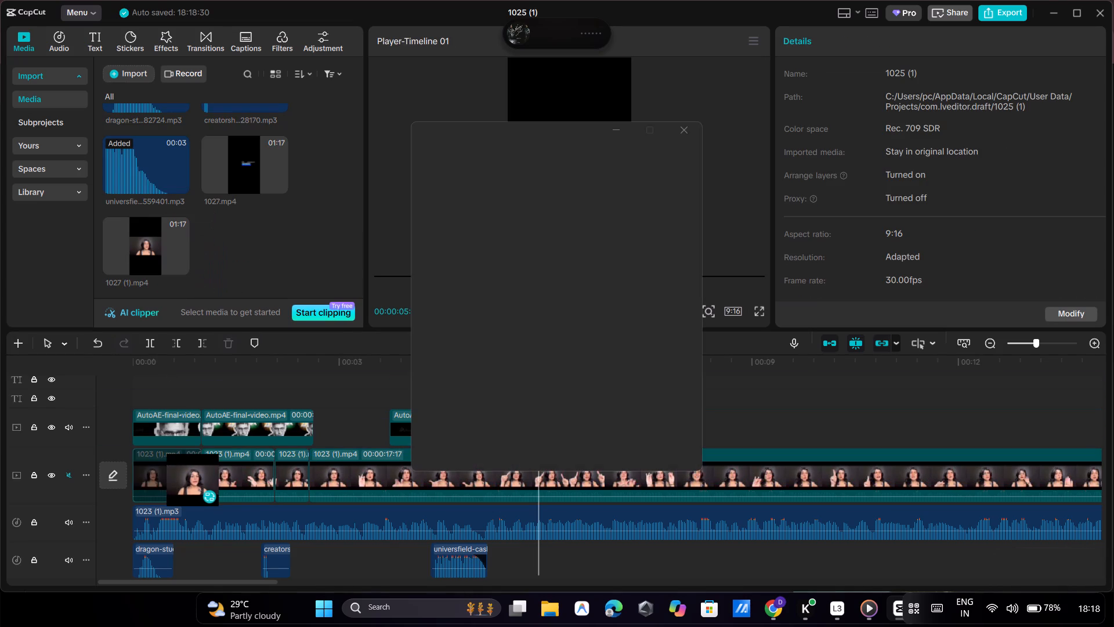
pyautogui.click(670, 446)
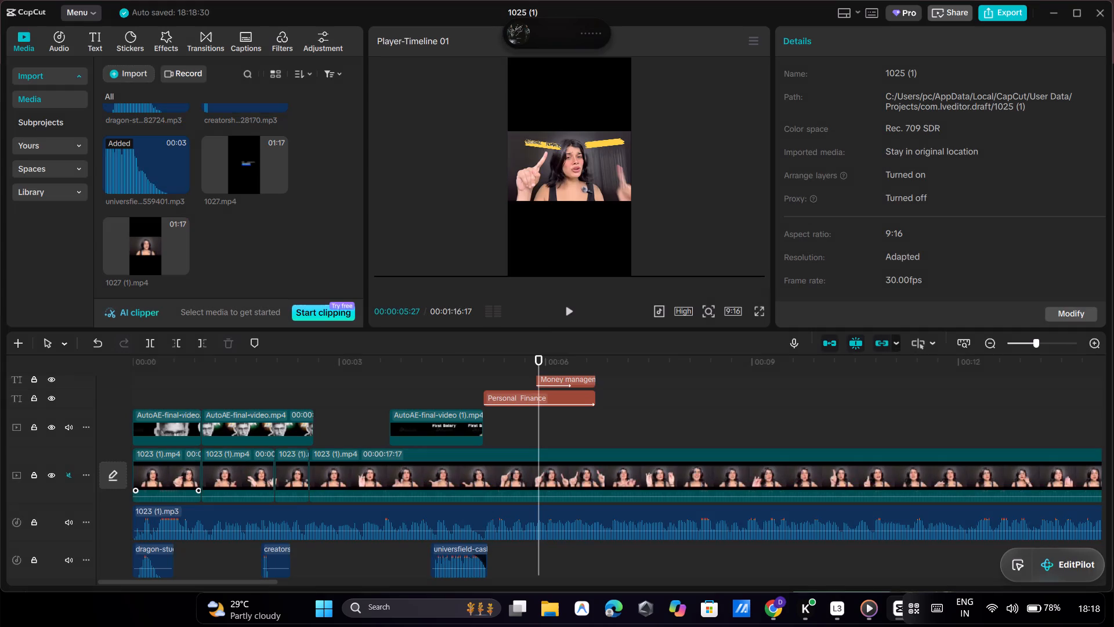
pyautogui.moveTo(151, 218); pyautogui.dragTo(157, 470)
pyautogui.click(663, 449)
# Insert 1027 (1).mp4 at the very start of the main video track, ahead of the existing 1023 (1).mp4 clips.
pyautogui.moveTo(142, 229); pyautogui.dragTo(133, 439)
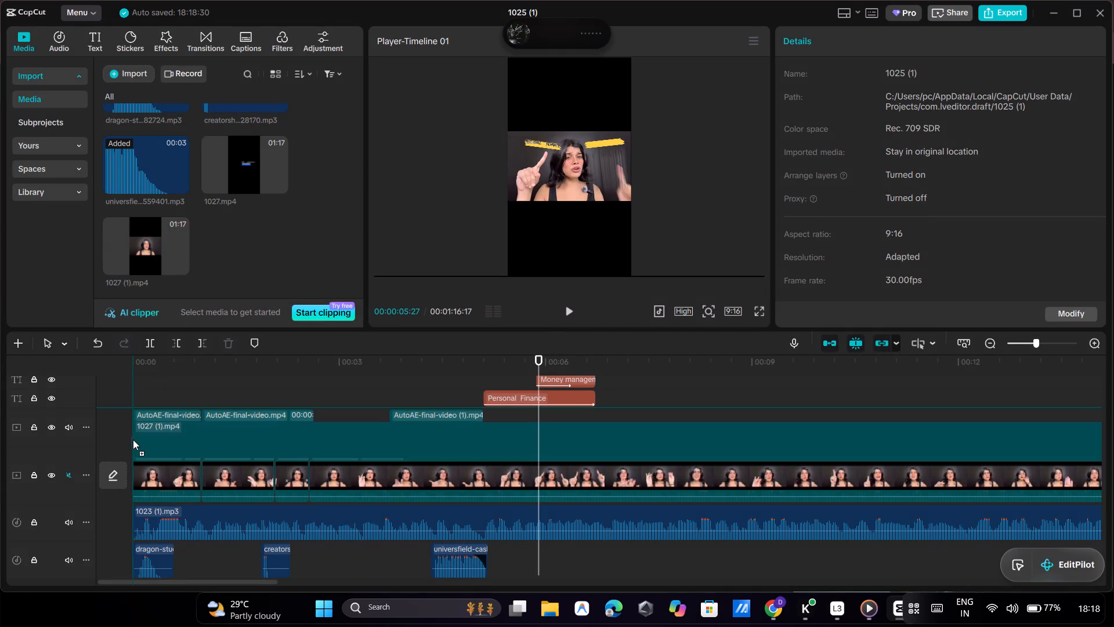
pyautogui.moveTo(133, 439); pyautogui.dragTo(116, 469)
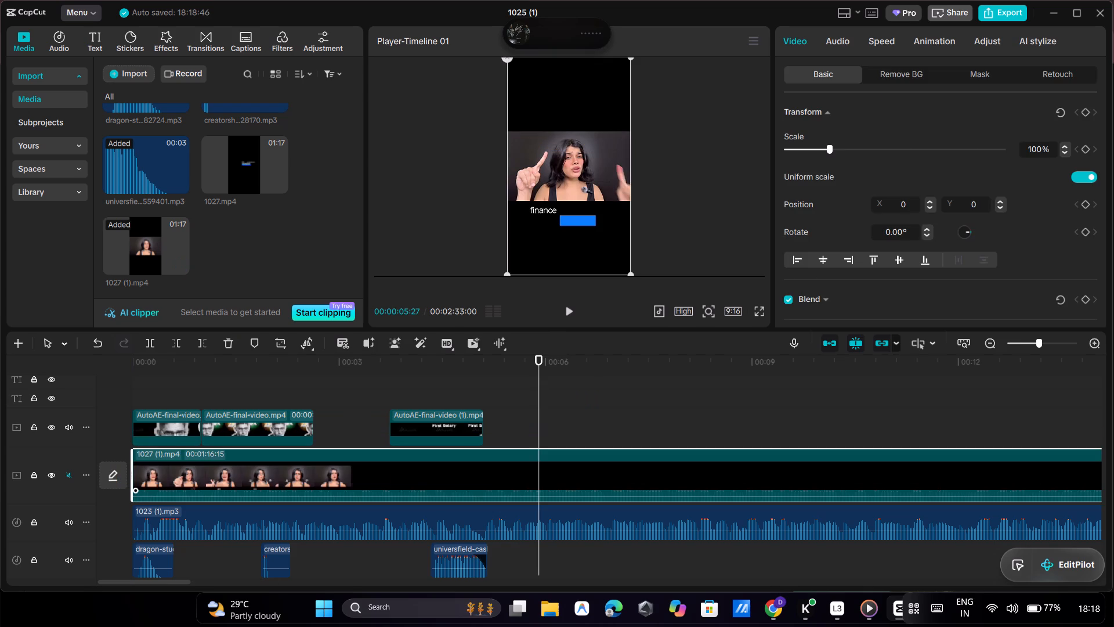
# Play the timeline from the start to check the captioned clip under the overlays, and return the playhead to the start.
pyautogui.click(122, 385)
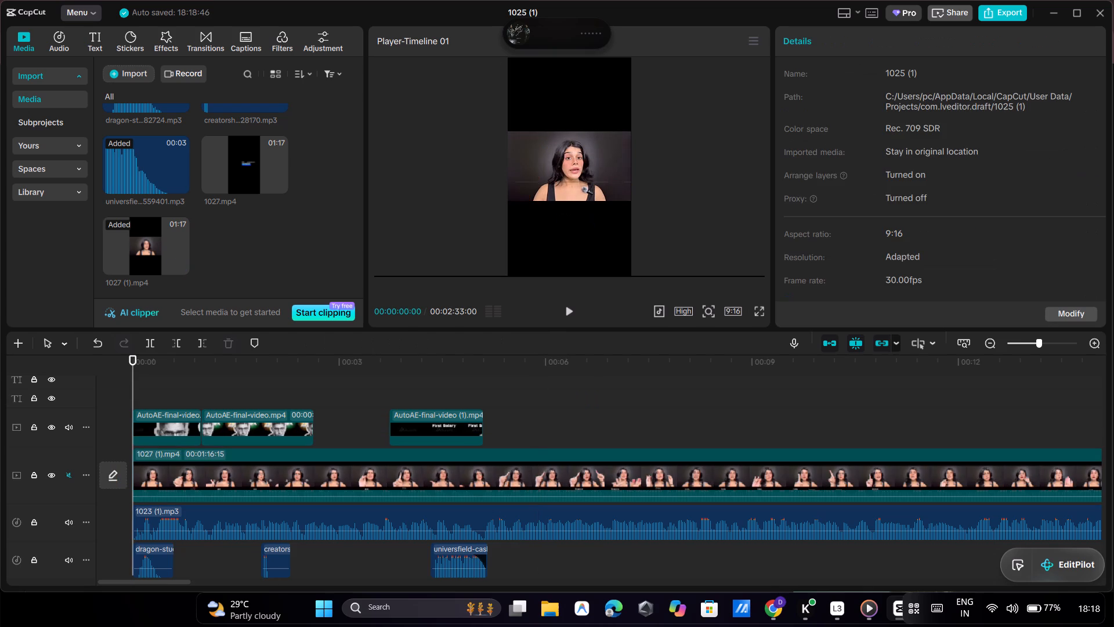
pyautogui.click(573, 308)
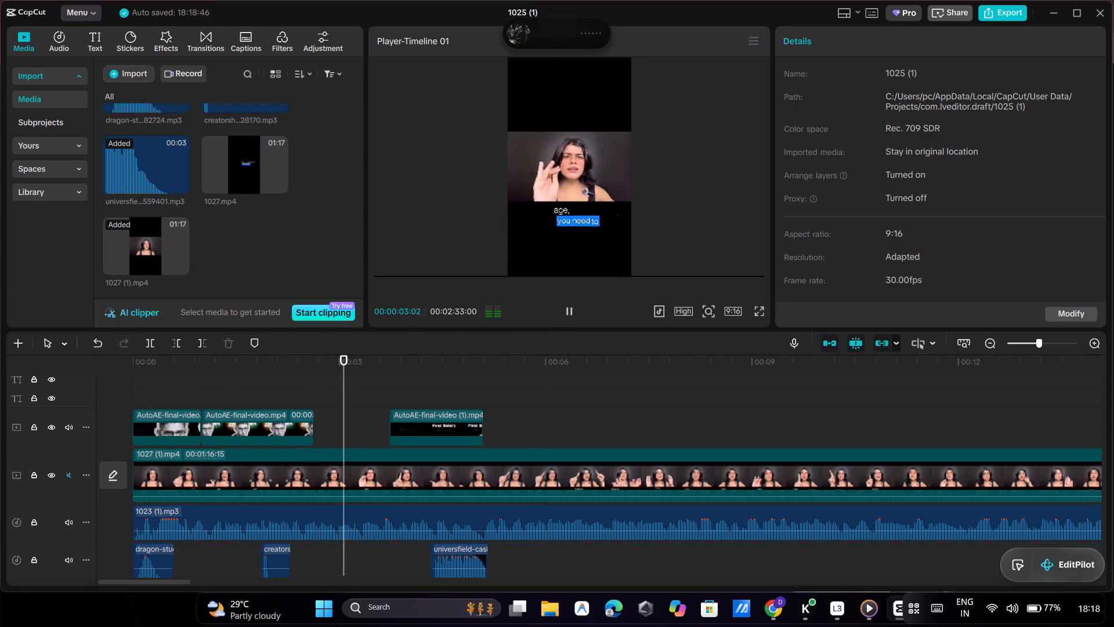
pyautogui.click(573, 207)
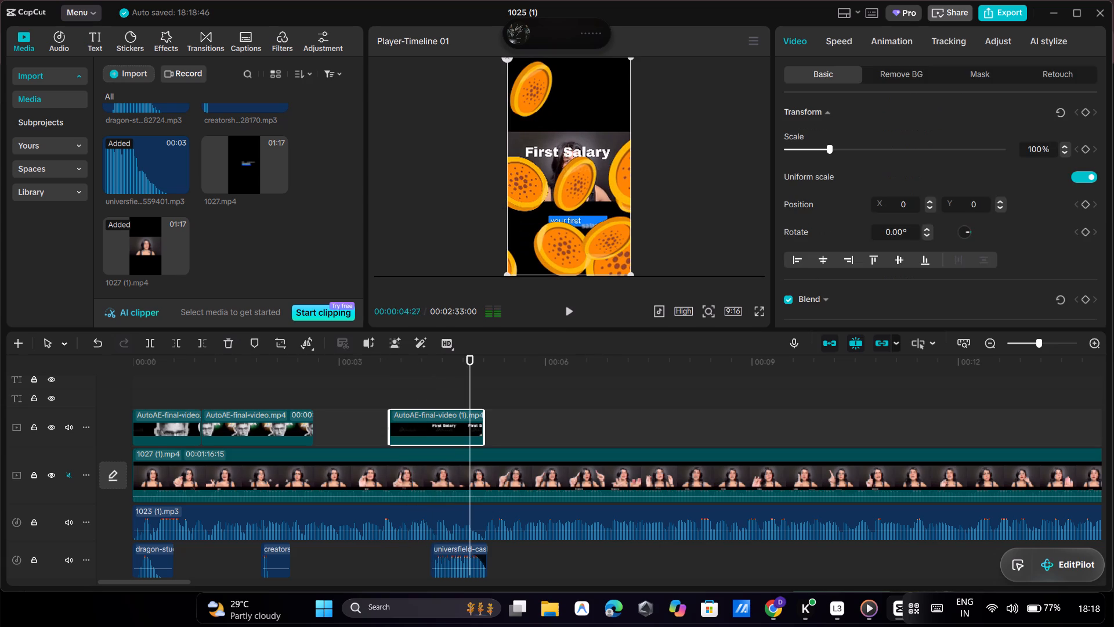
pyautogui.click(667, 191)
pyautogui.click(572, 311)
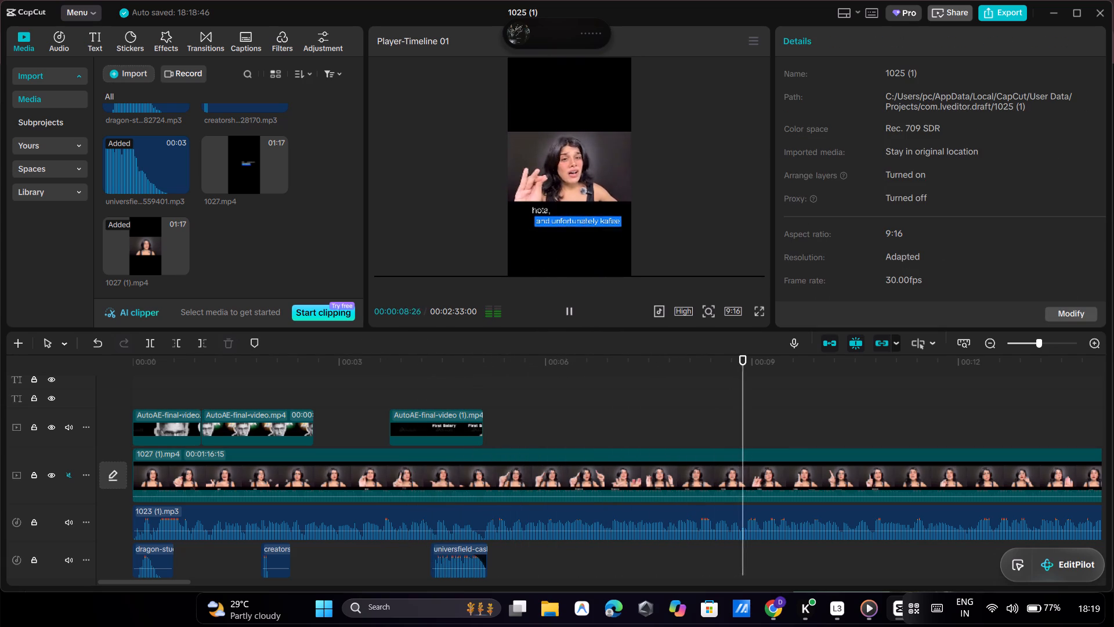
pyautogui.click(130, 386)
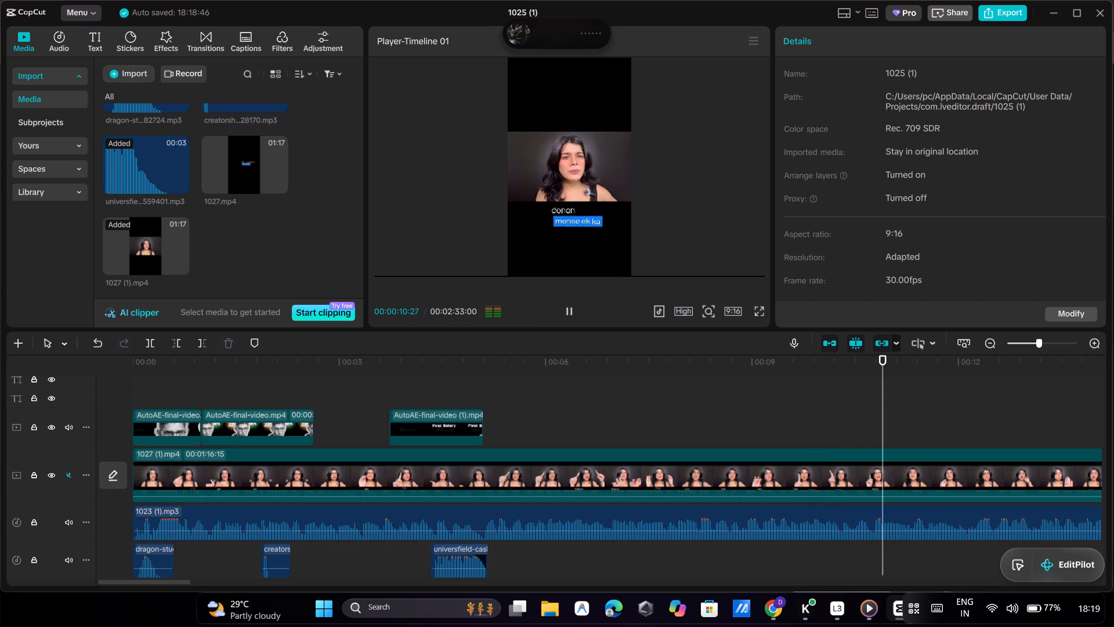
pyautogui.click(129, 381)
pyautogui.click(125, 368)
pyautogui.doubleClick(132, 366)
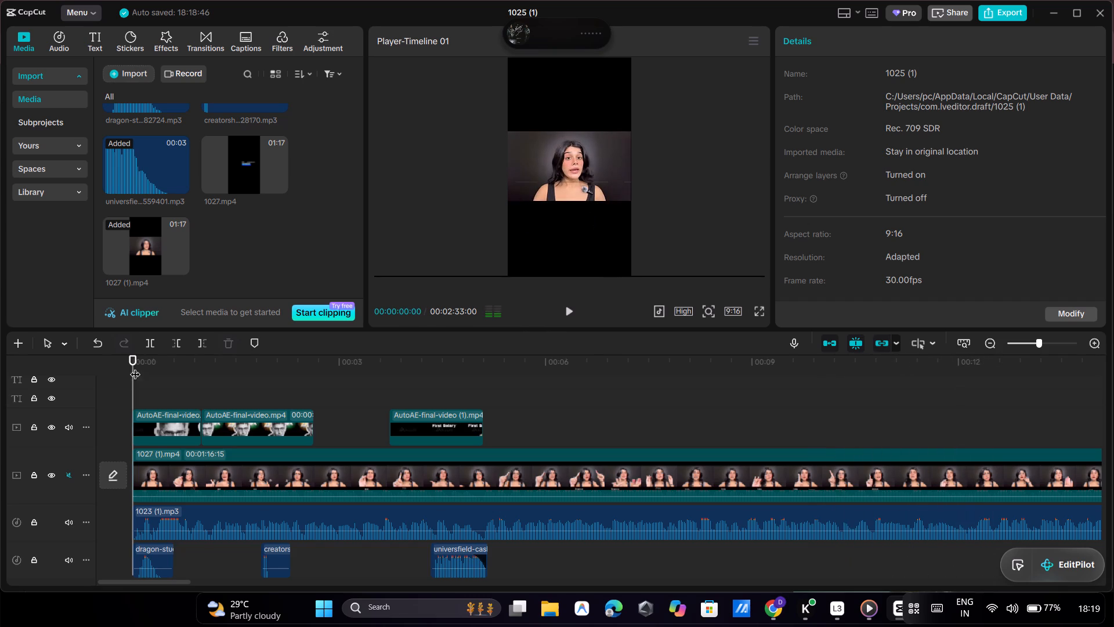
# Play the opening seven seconds, and scrub between about 2 and 4 seconds to examine the captions around the overlay clips.
pyautogui.click(565, 307)
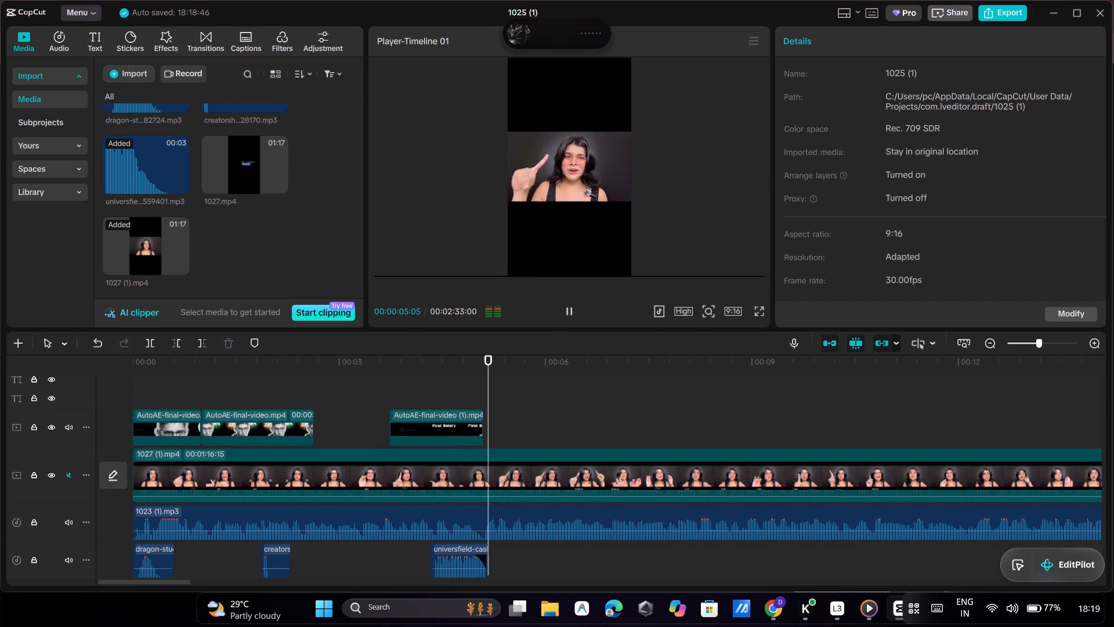
pyautogui.click(570, 308)
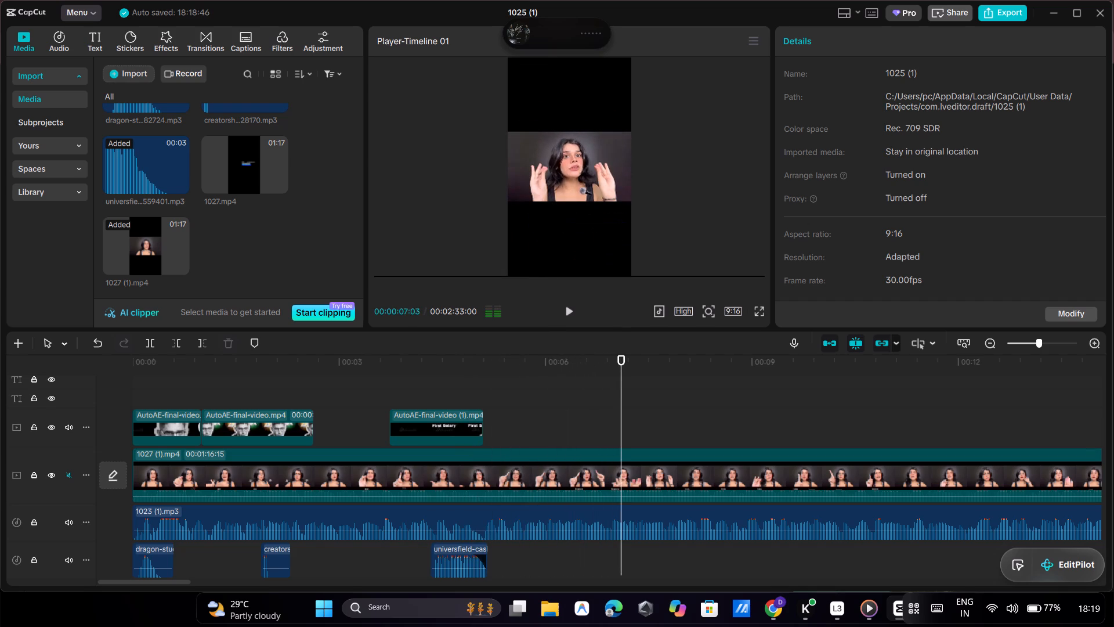
pyautogui.scroll(3, 438, 428)
pyautogui.scroll(-2, 438, 428)
pyautogui.scroll(1, 439, 428)
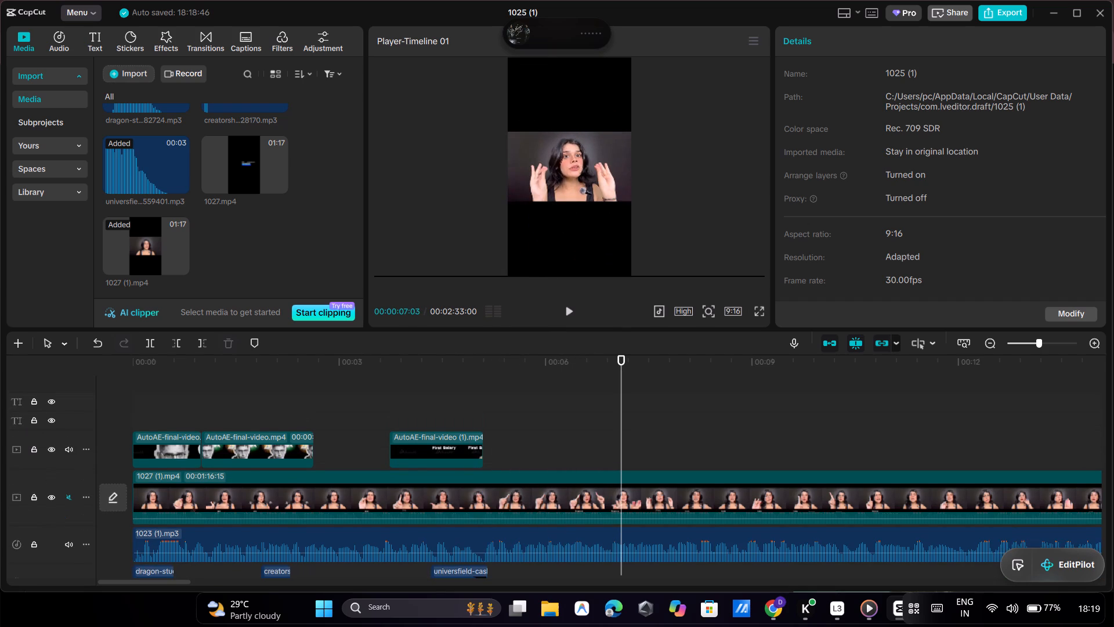
pyautogui.scroll(-1, 411, 430)
pyautogui.click(332, 384)
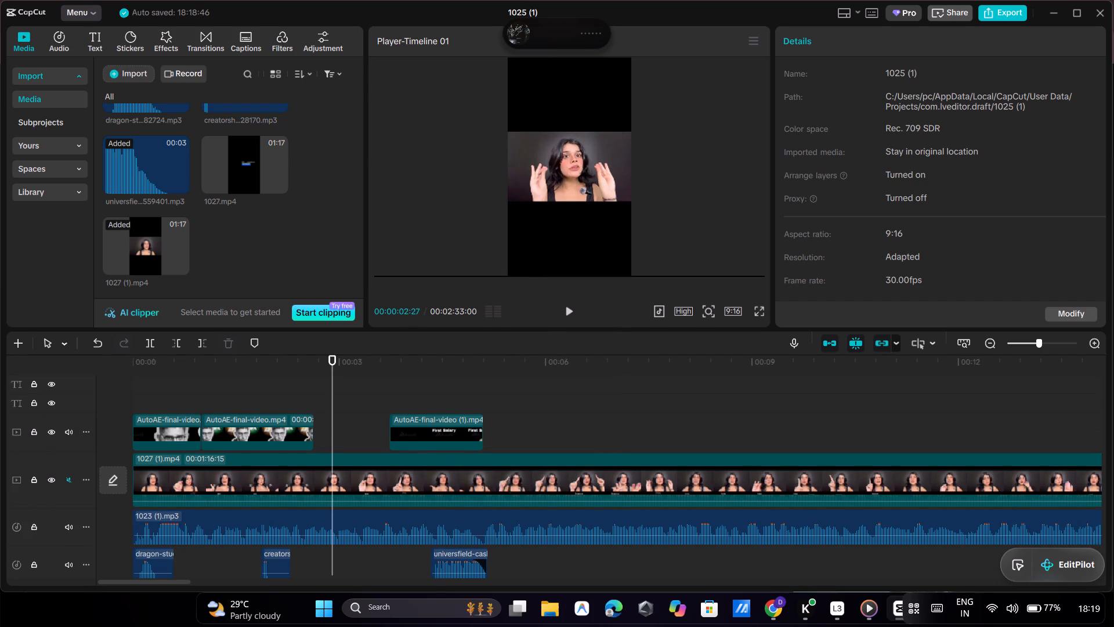
pyautogui.click(359, 390)
pyautogui.click(375, 391)
pyautogui.click(383, 392)
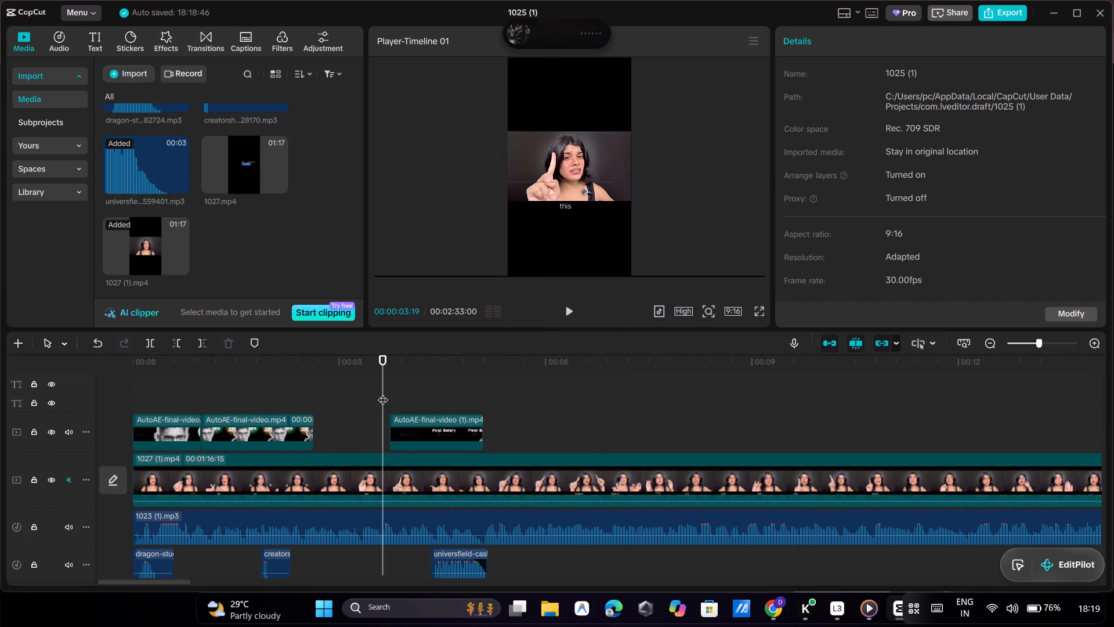
pyautogui.moveTo(384, 392); pyautogui.dragTo(318, 395)
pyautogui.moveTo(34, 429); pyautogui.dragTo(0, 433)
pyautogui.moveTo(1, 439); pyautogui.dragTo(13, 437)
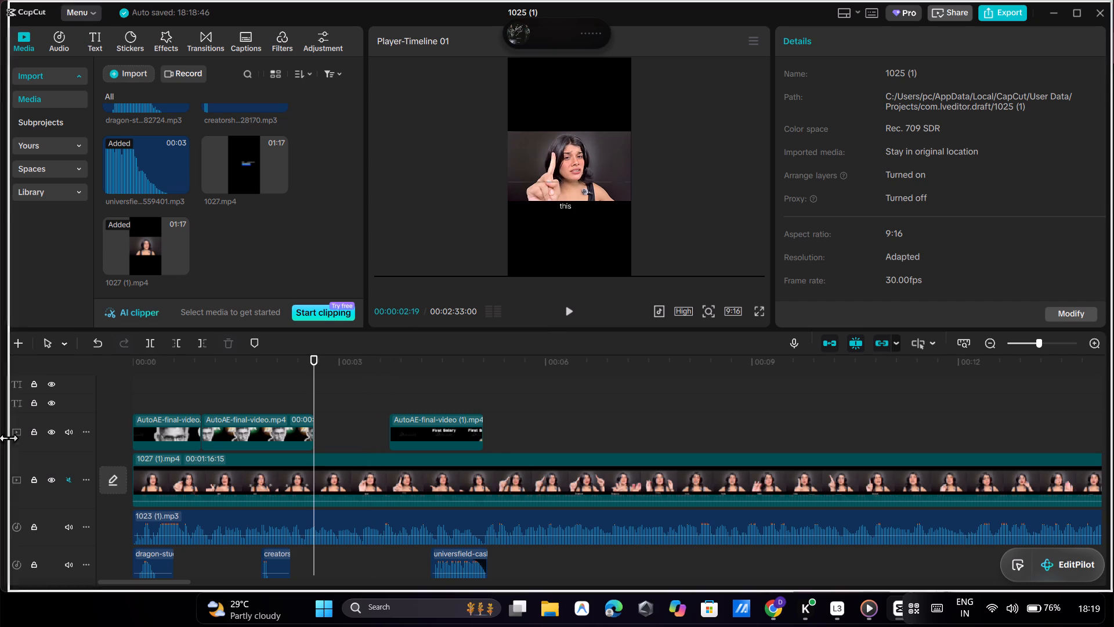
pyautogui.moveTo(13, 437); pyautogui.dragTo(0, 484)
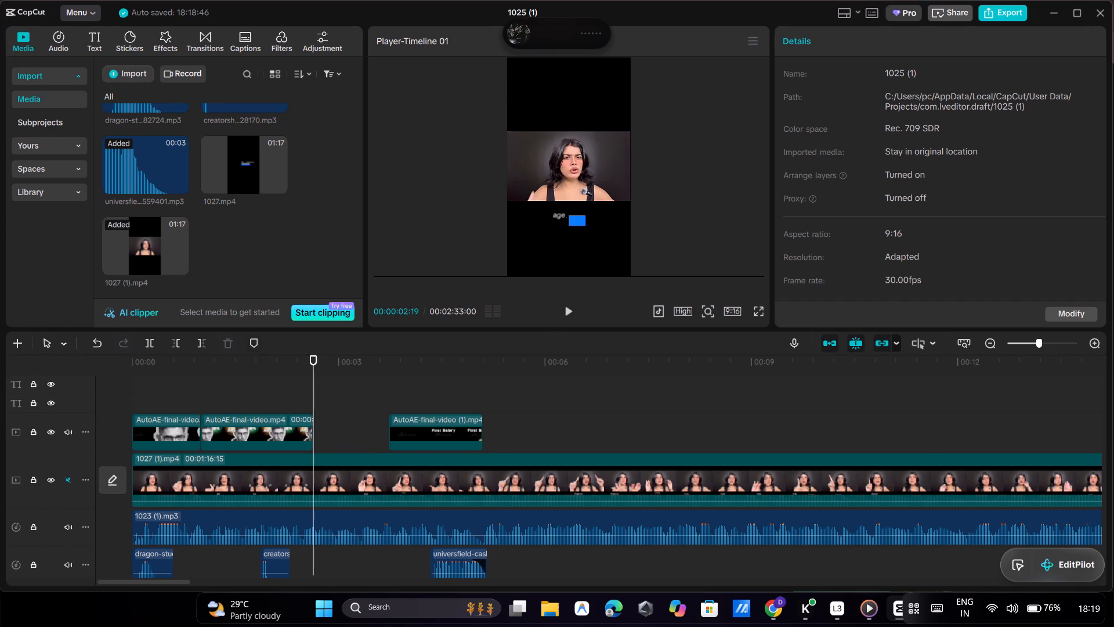
# Replay the timeline from the start and scrub between about 4 and 6 seconds to examine the captions around the First Salary overlay.
pyautogui.click(141, 386)
pyautogui.moveTo(144, 387); pyautogui.dragTo(120, 403)
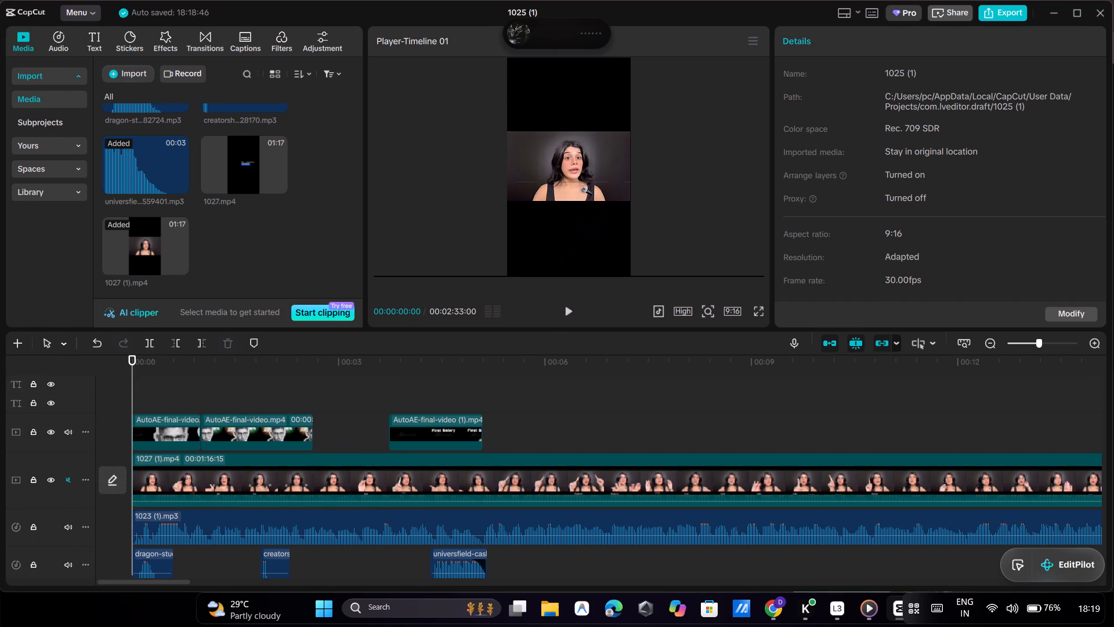
pyautogui.click(569, 306)
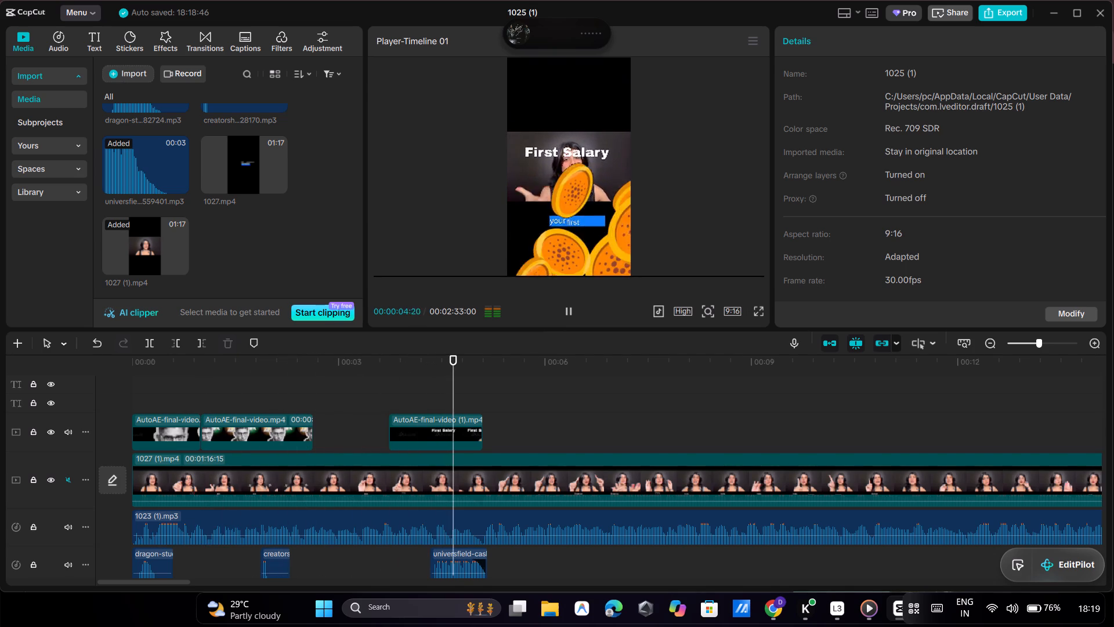
pyautogui.click(569, 307)
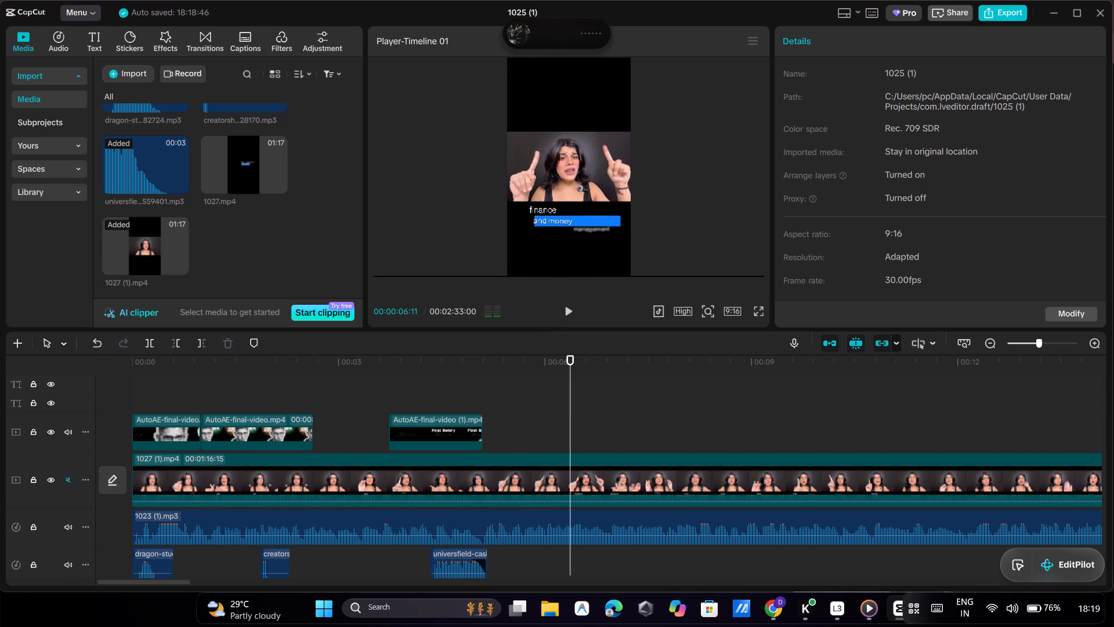
pyautogui.moveTo(574, 391); pyautogui.dragTo(555, 396)
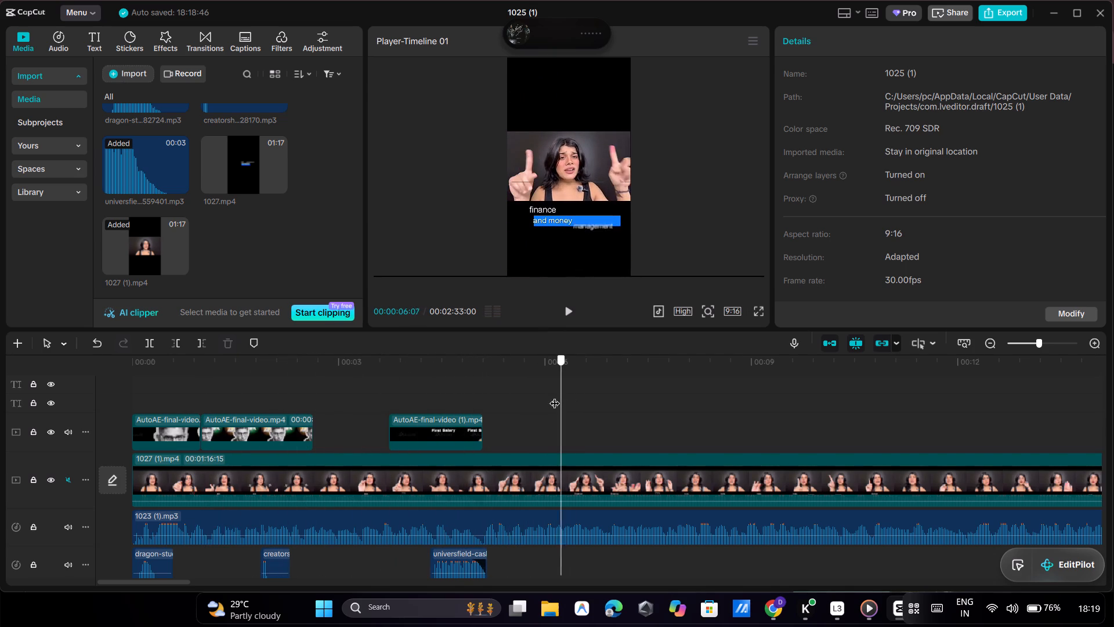
pyautogui.moveTo(555, 396); pyautogui.dragTo(499, 422)
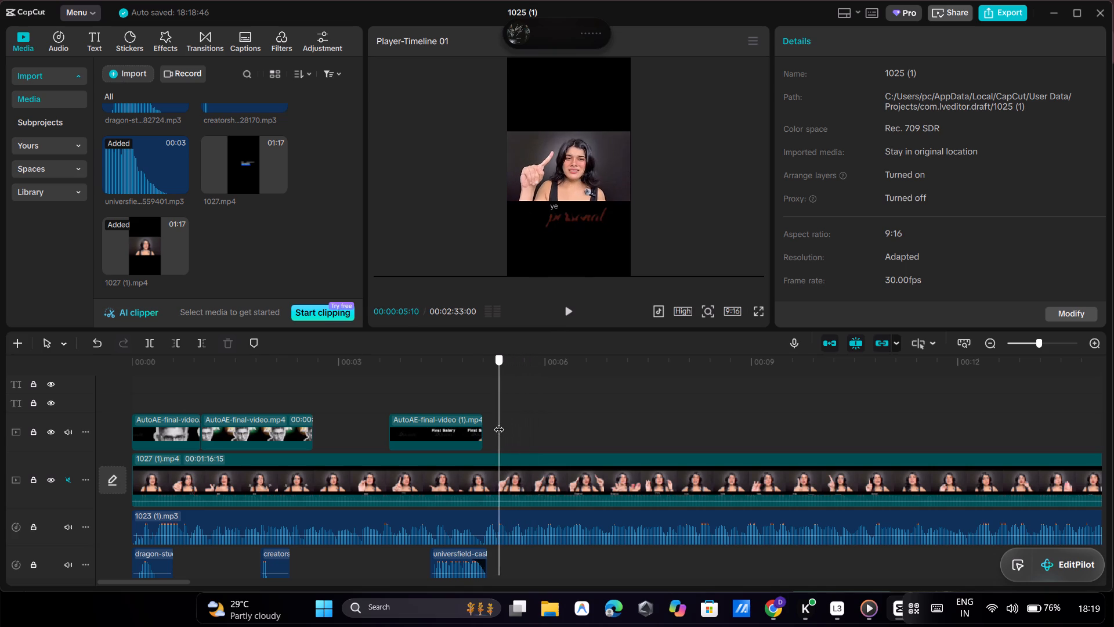
pyautogui.moveTo(499, 422); pyautogui.dragTo(444, 453)
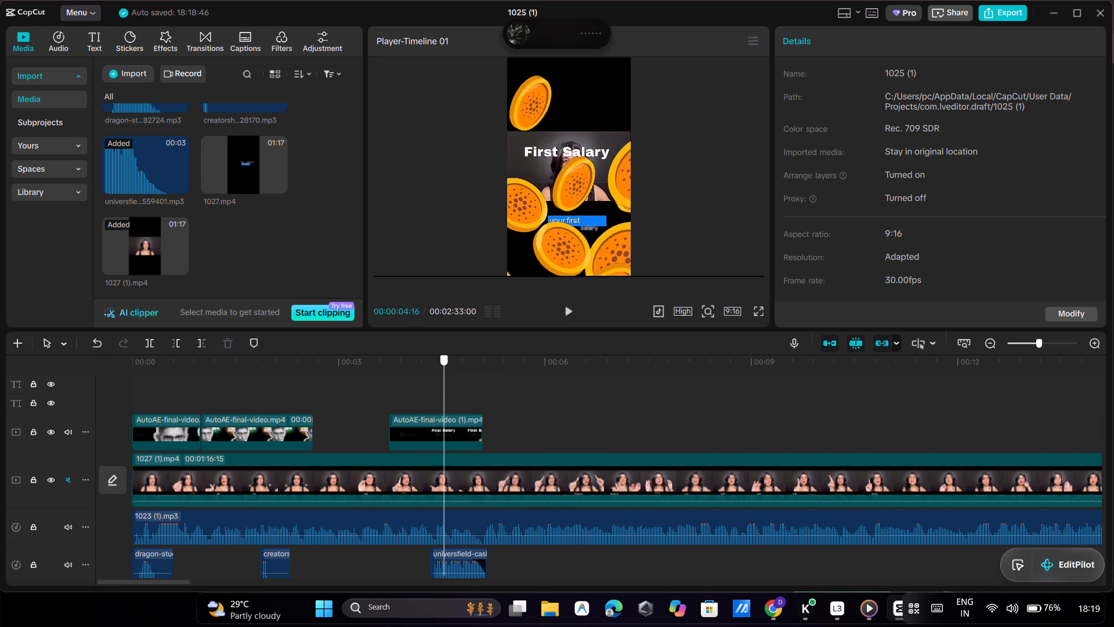
pyautogui.moveTo(444, 453); pyautogui.dragTo(440, 456)
pyautogui.doubleClick(474, 443)
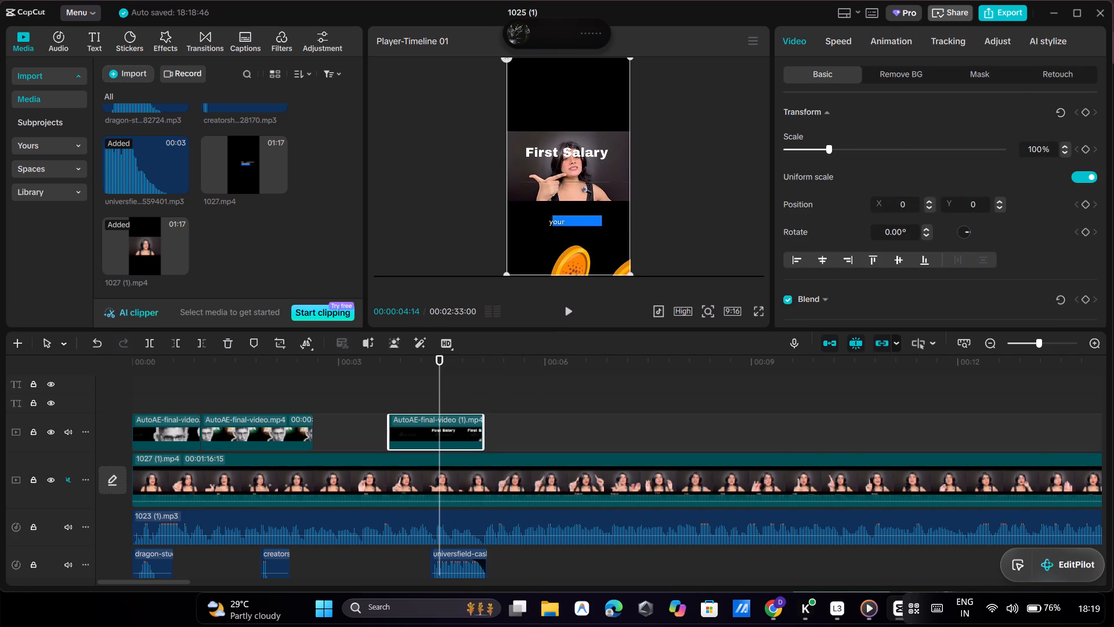
pyautogui.click(487, 380)
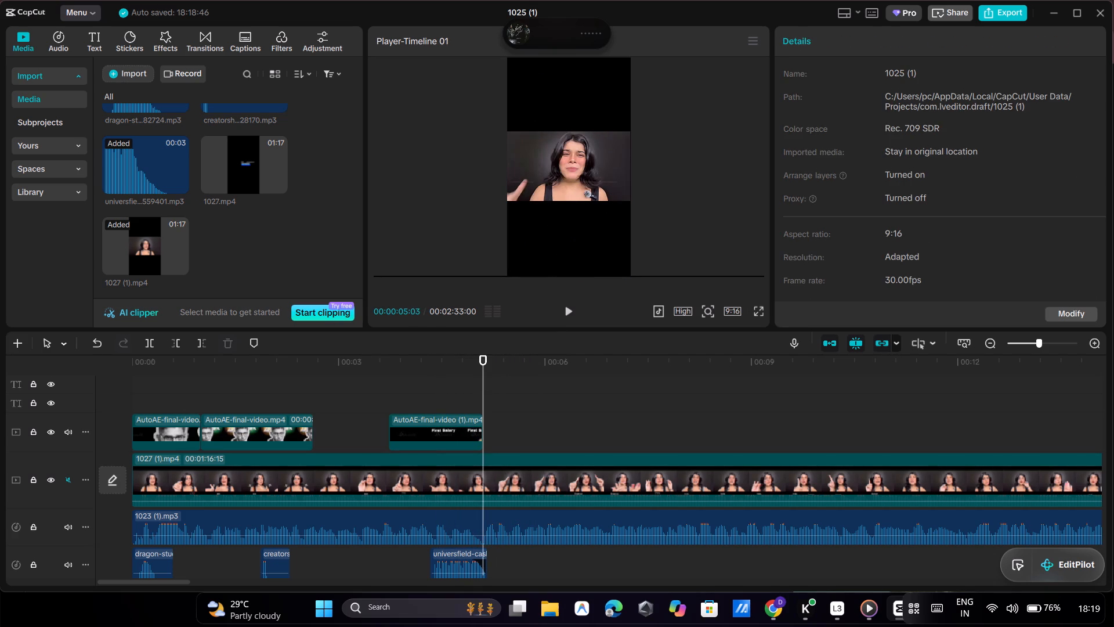
pyautogui.doubleClick(565, 305)
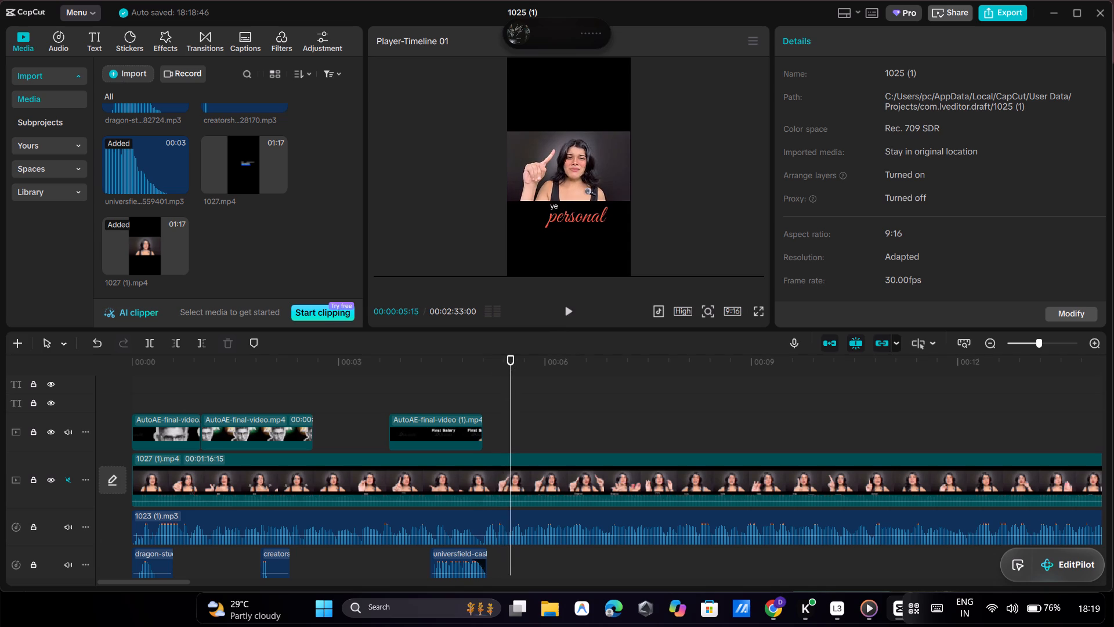
# Open the text tools and play the timeline on to about 18 seconds to examine the captions and the salary example text.
pyautogui.click(88, 47)
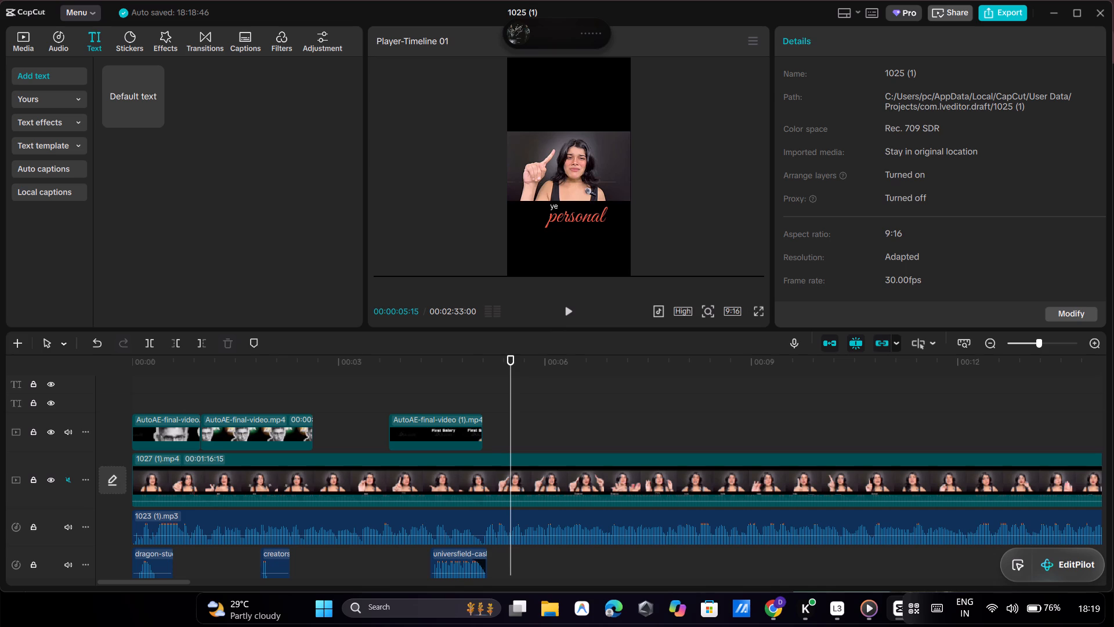
pyautogui.click(570, 312)
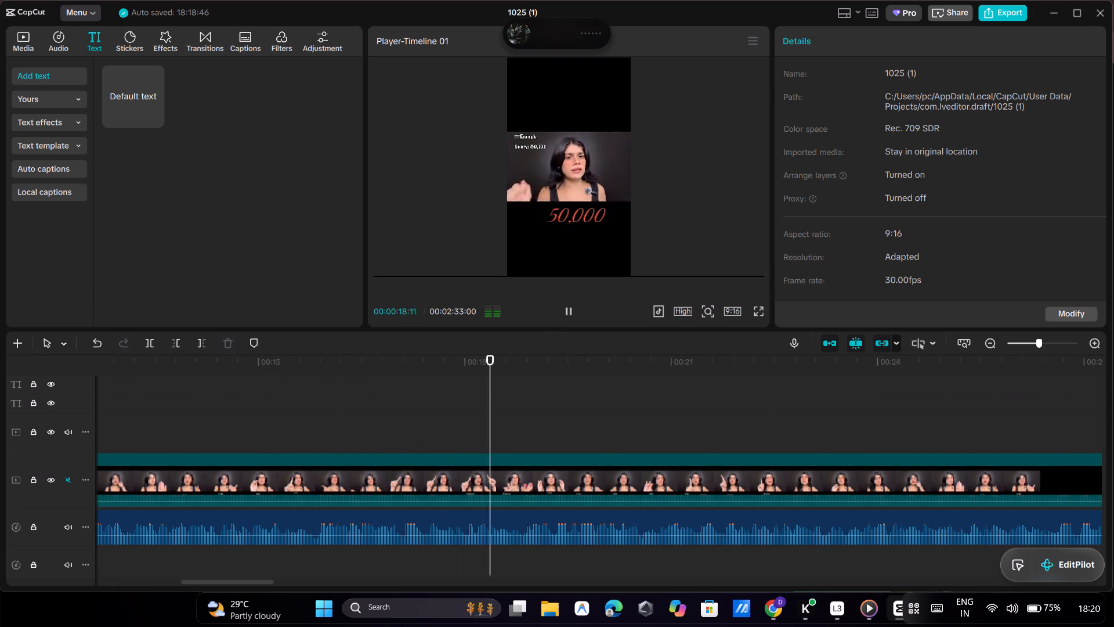
pyautogui.click(570, 312)
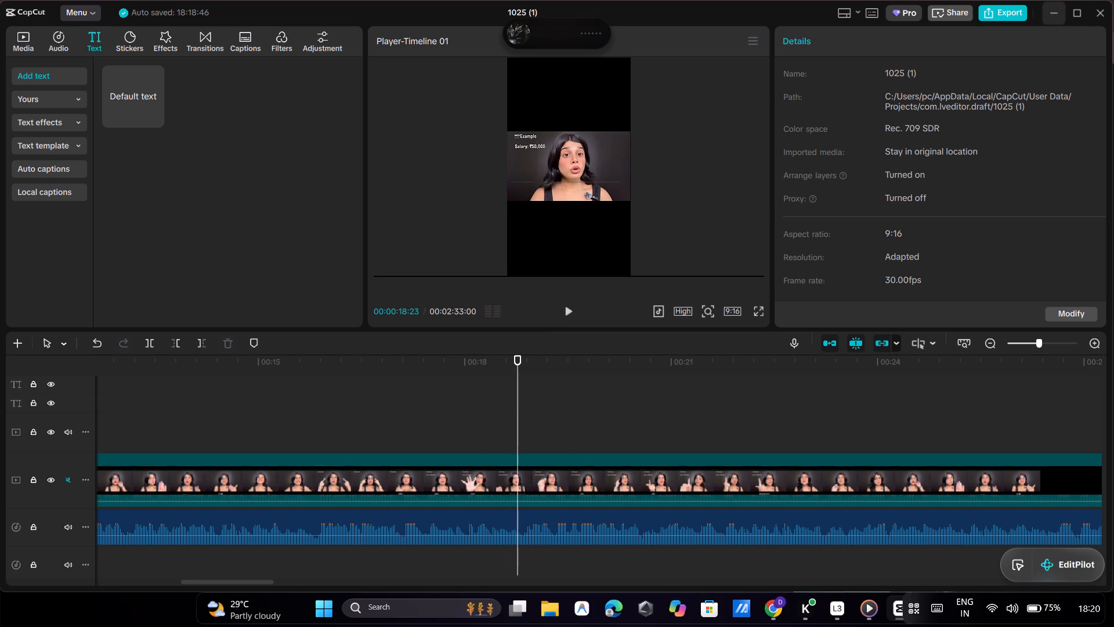
# Minimise CapCut and switch to the Chrome browser.
pyautogui.click(1054, 19)
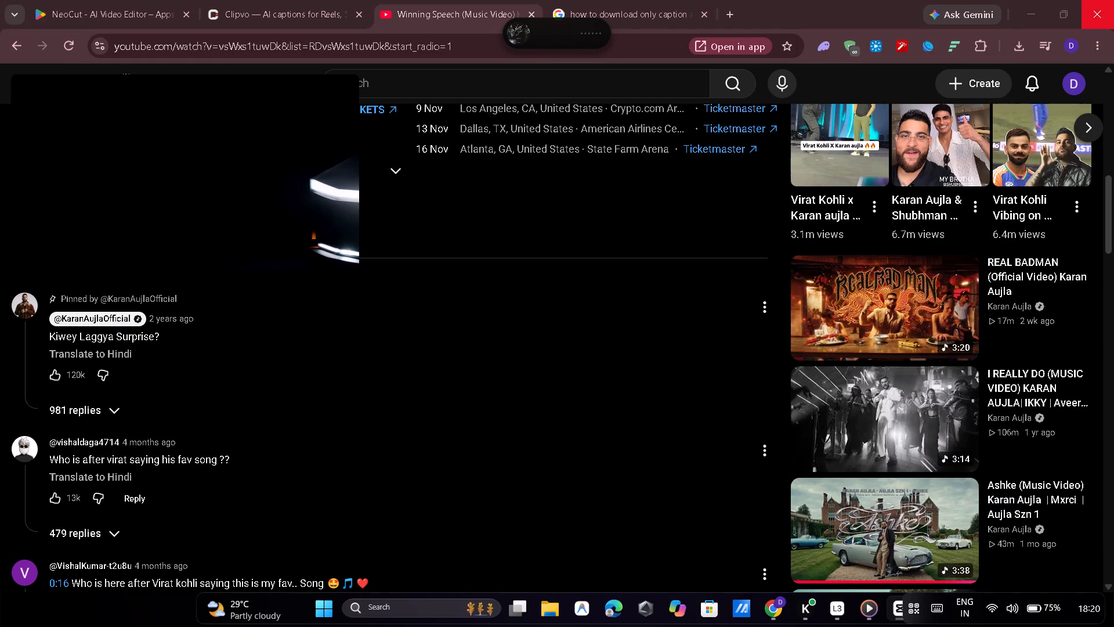
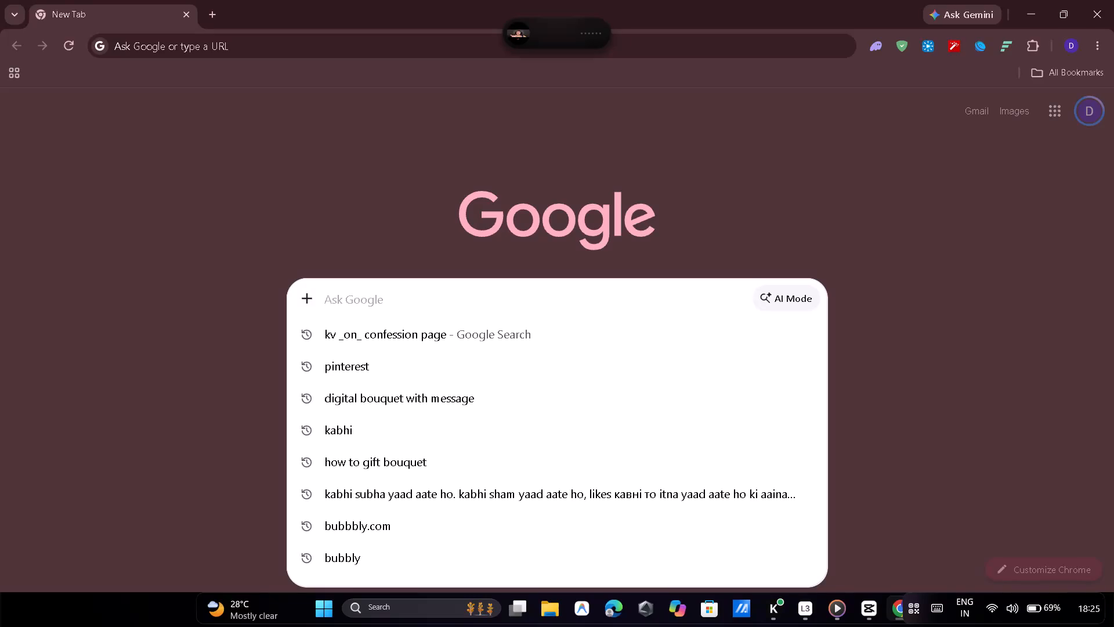
# Search Google for "auto ae" and open AutoAE's All Templates page to browse the animation templates.
pyautogui.click(373, 293)
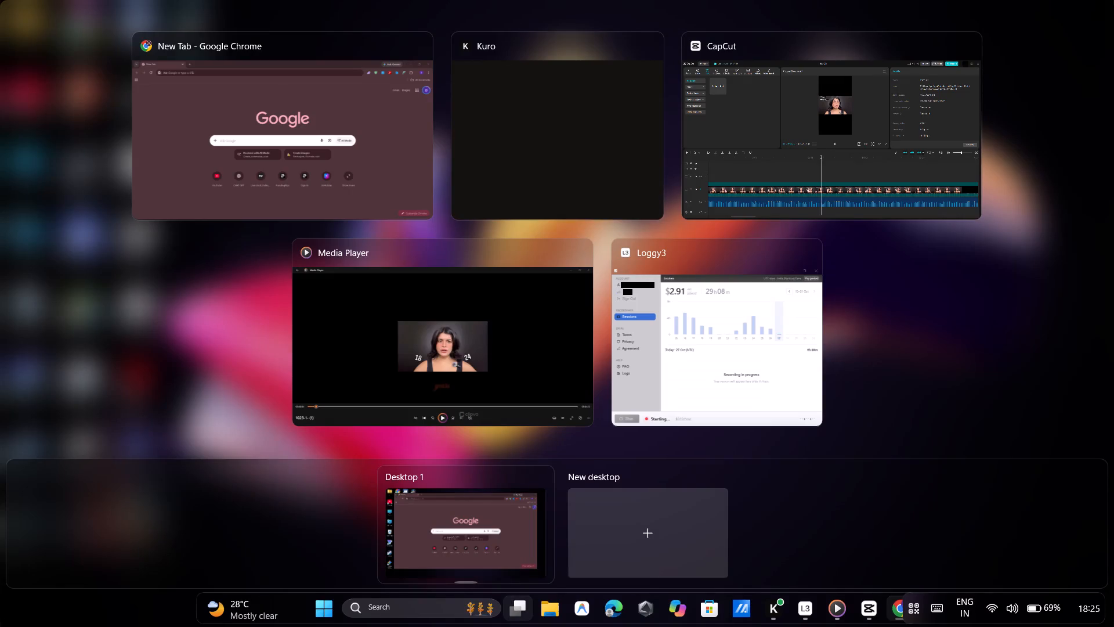
pyautogui.moveTo(314, 155); pyautogui.dragTo(312, 161)
pyautogui.click(349, 292)
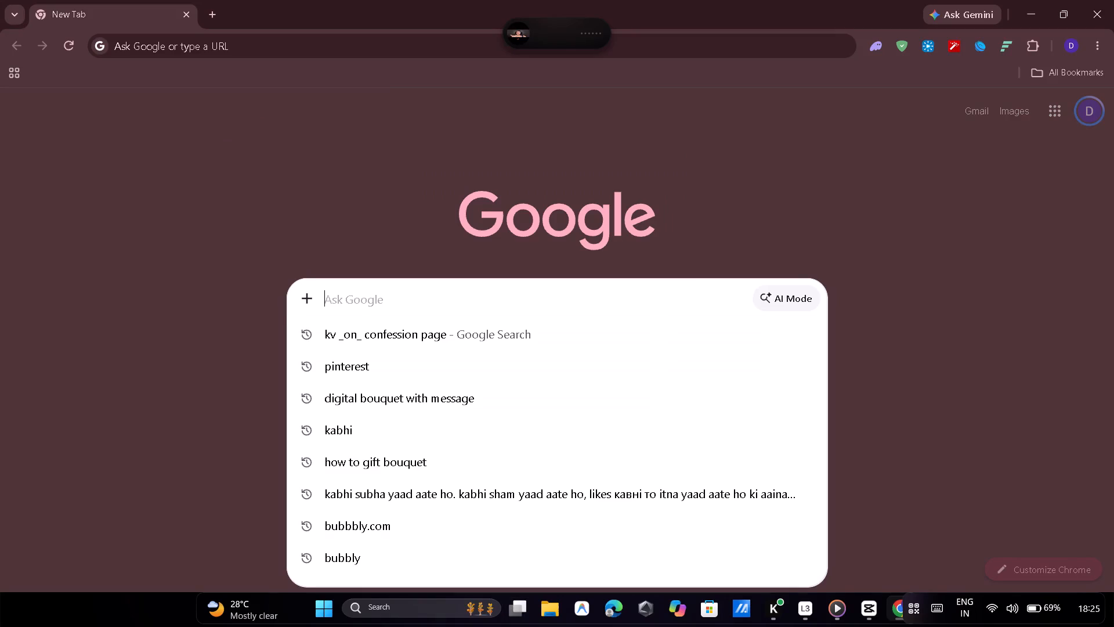
pyautogui.write('auto')
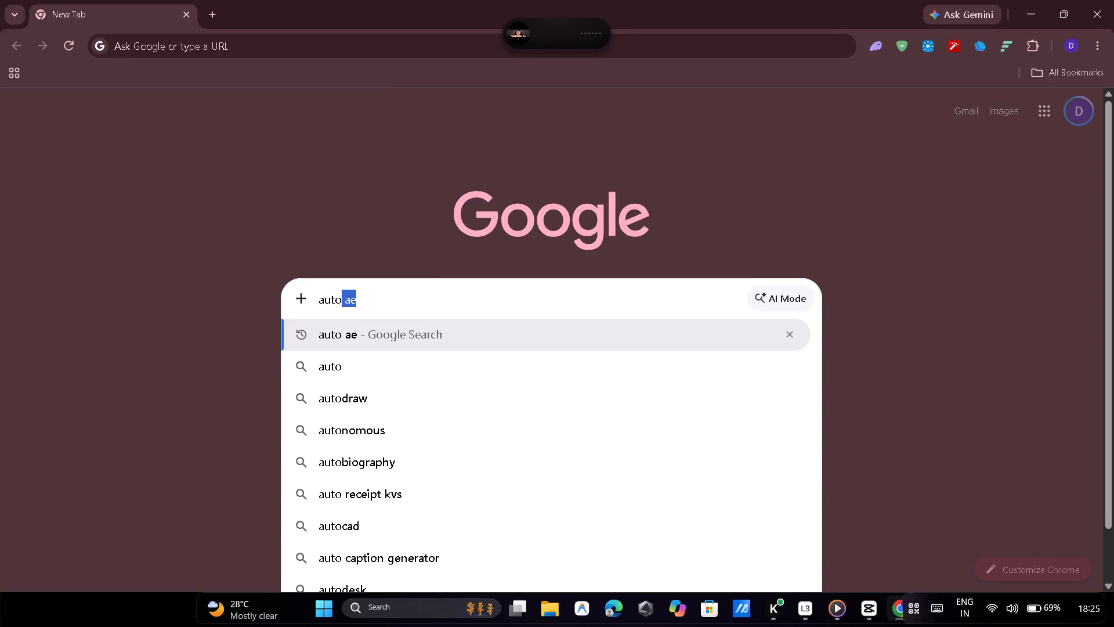
pyautogui.press('Return')
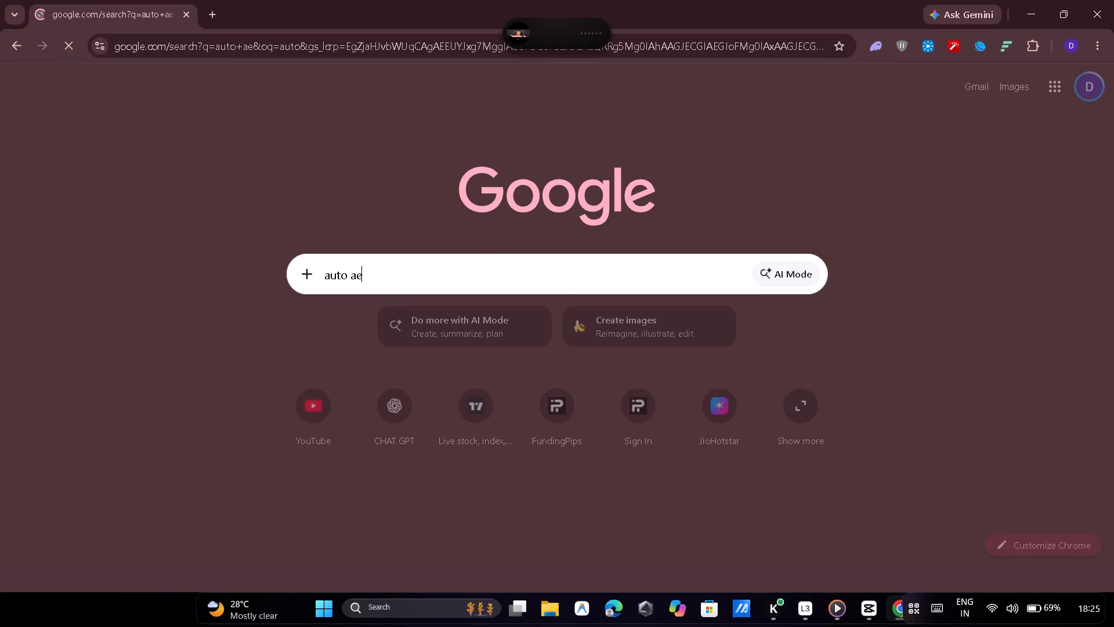
pyautogui.click(385, 218)
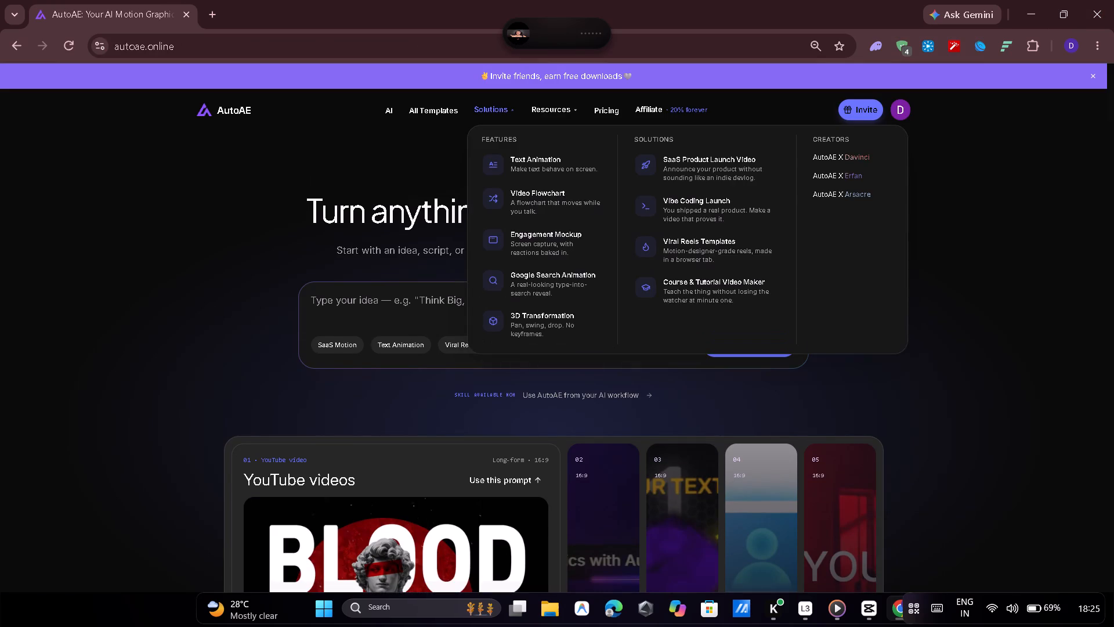
pyautogui.click(454, 113)
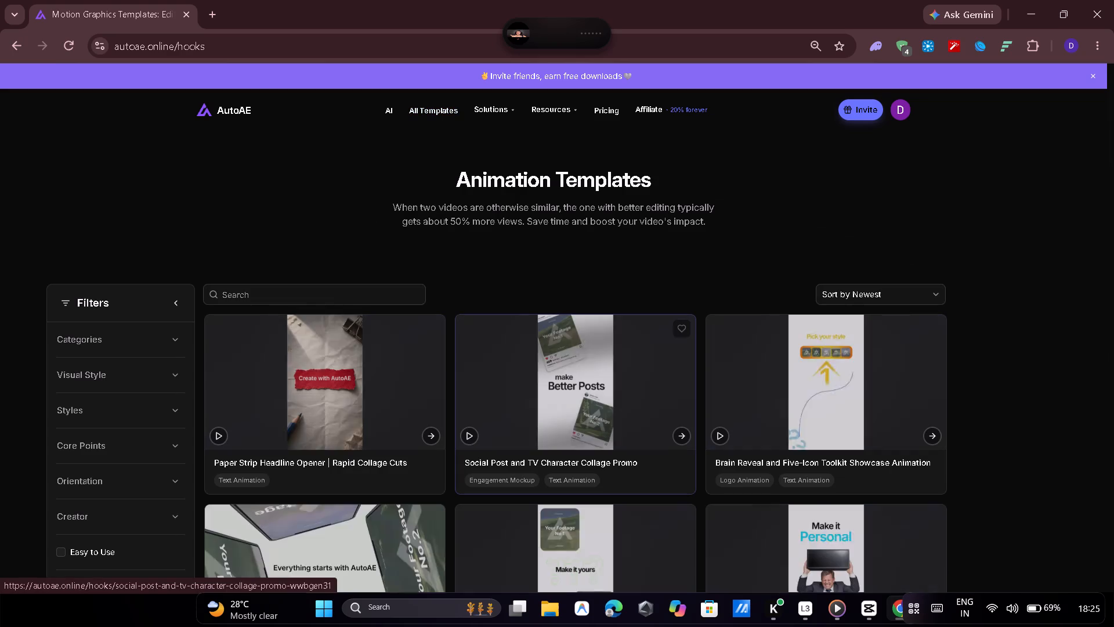
pyautogui.scroll(-2, 511, 415)
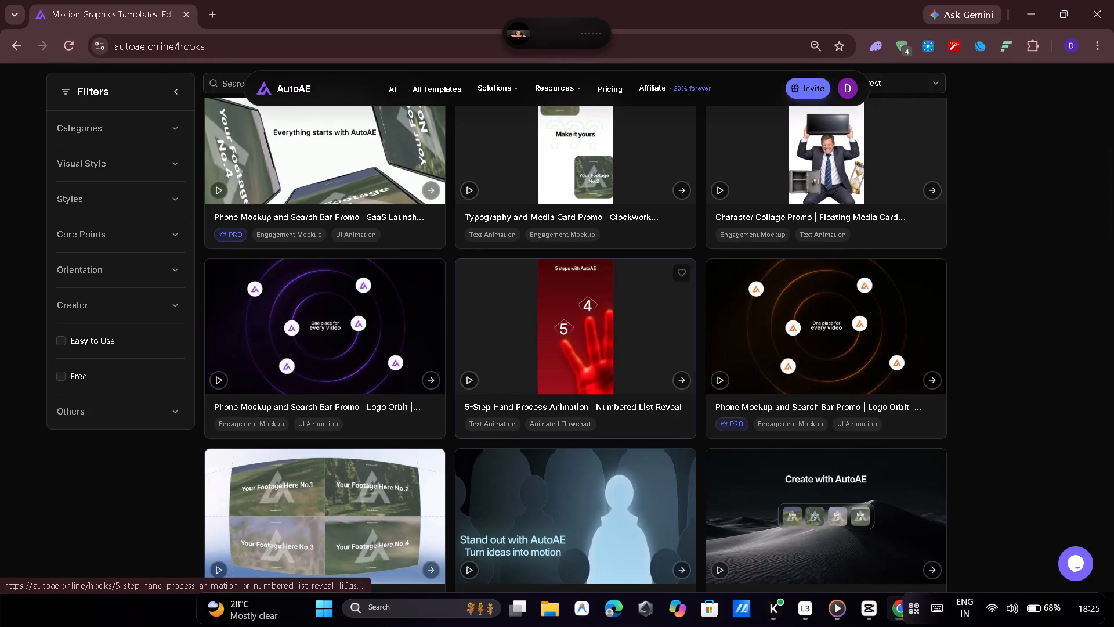
pyautogui.scroll(1, 511, 419)
pyautogui.scroll(1, 746, 374)
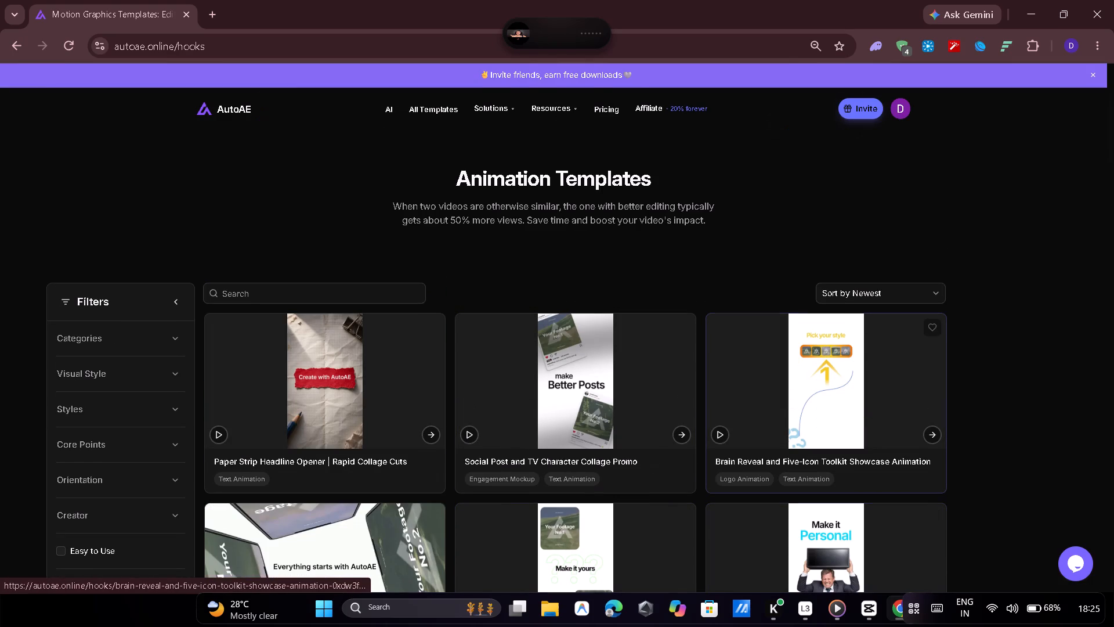
pyautogui.scroll(-1, 730, 394)
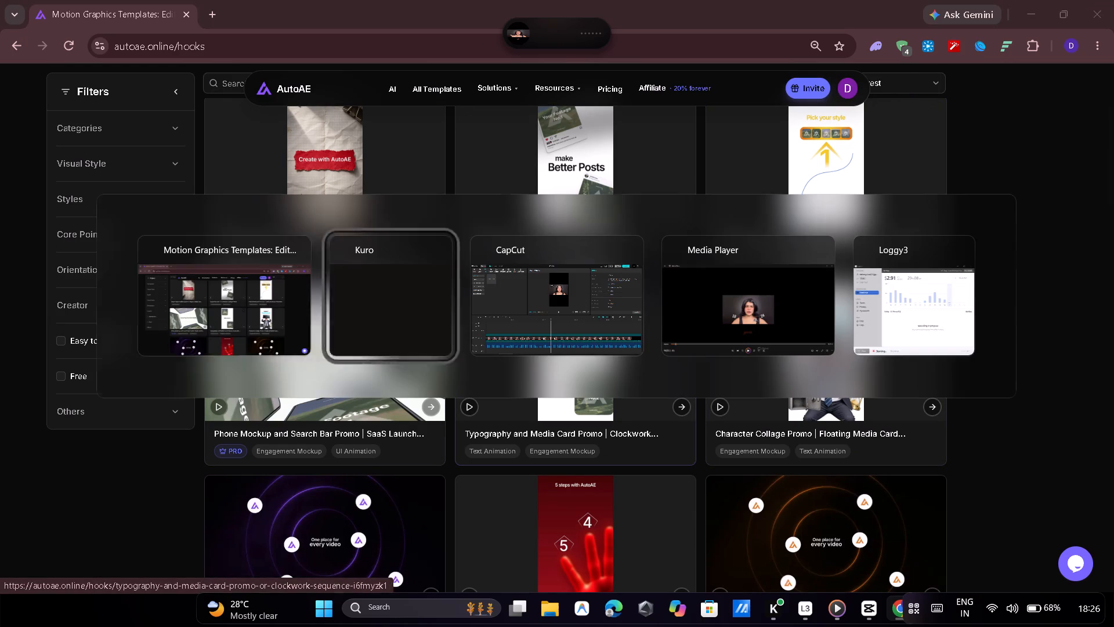
# Switch to CapCut, replay from about 14 to 18 seconds to examine the salary example, and park the playhead near 17 seconds.
pyautogui.click(187, 412)
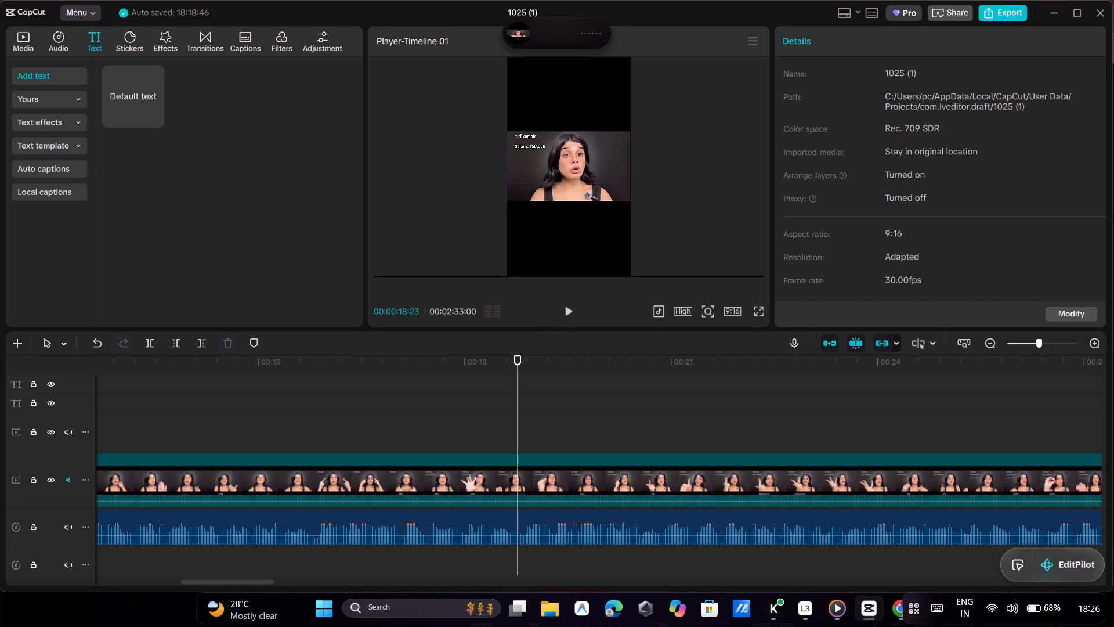
pyautogui.click(566, 312)
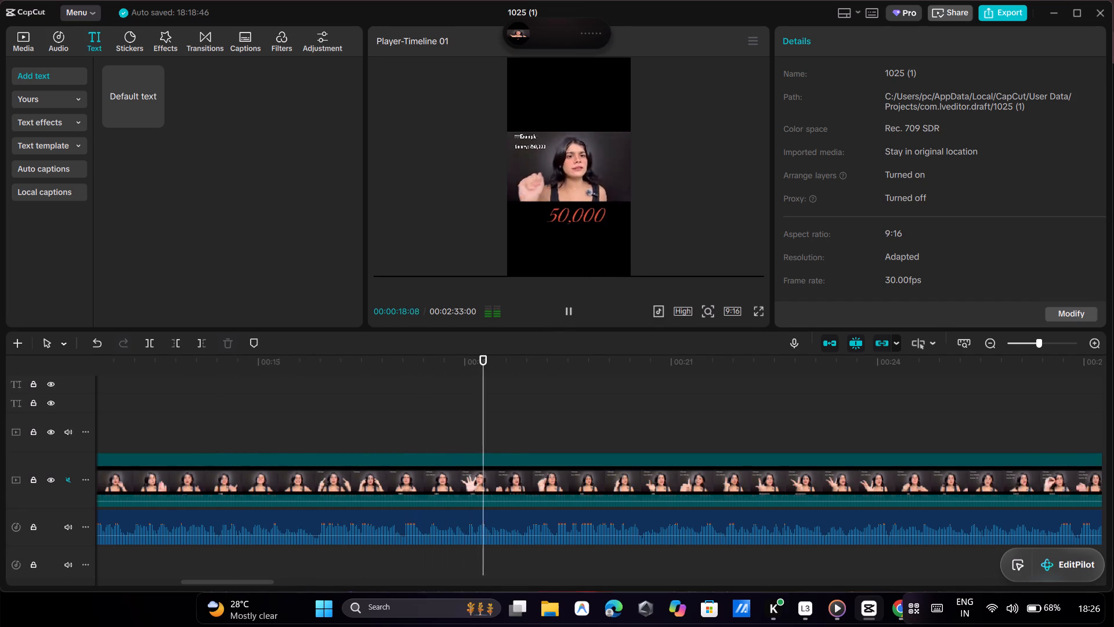
pyautogui.click(569, 313)
pyautogui.click(393, 421)
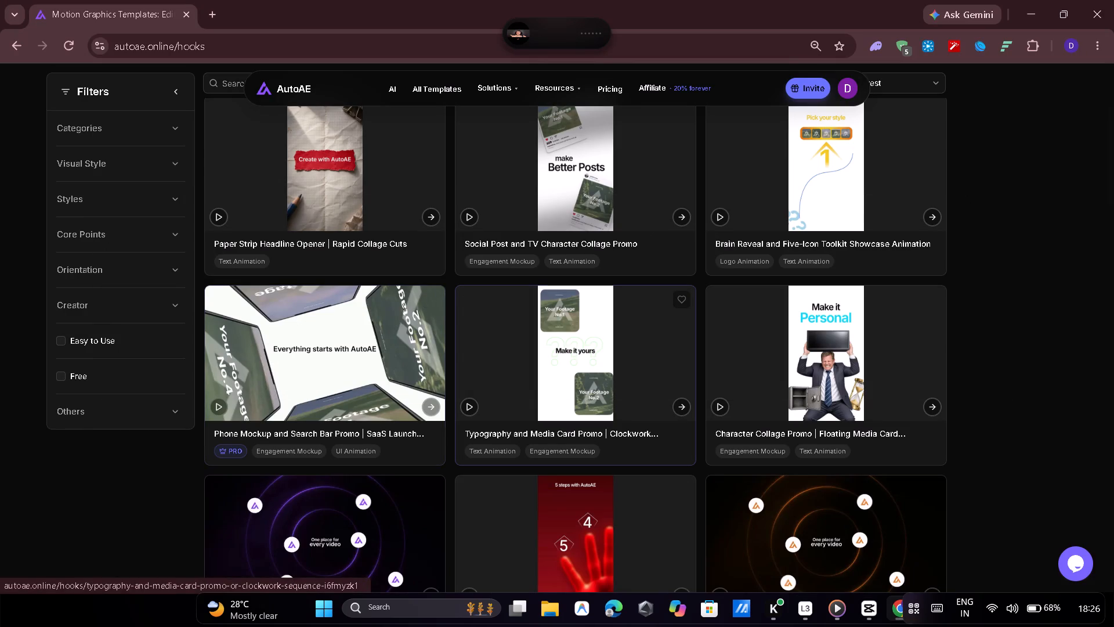
# Return to AutoAE in Chrome, browse the full template list and preview the Glass Disc and Swinging Light Typography Reveal templates.
pyautogui.scroll(-1, 641, 387)
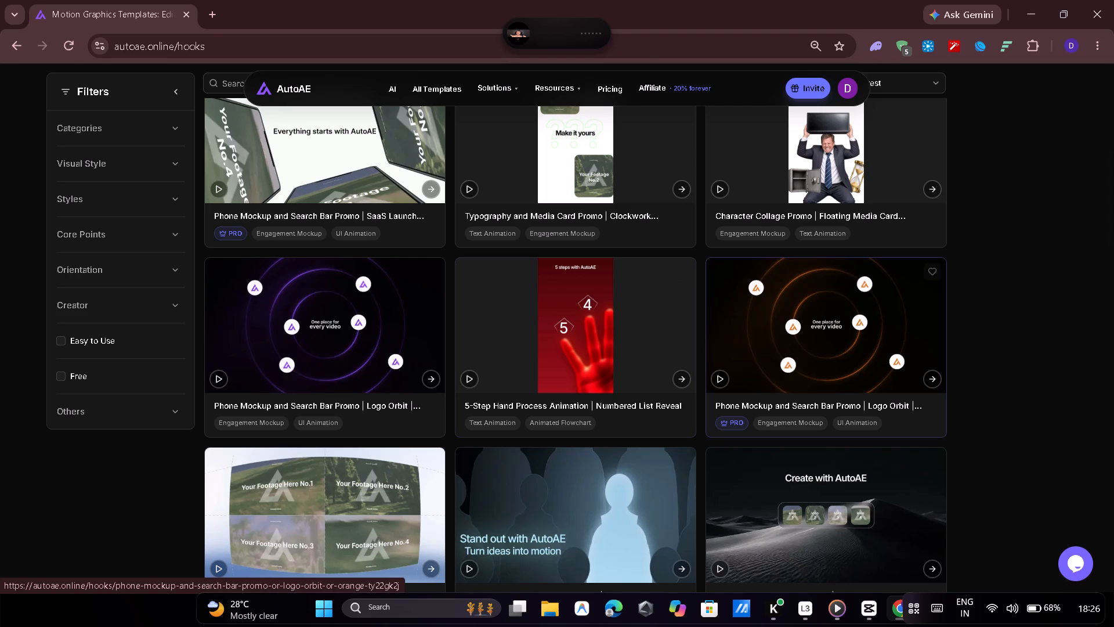
pyautogui.scroll(-1, 646, 453)
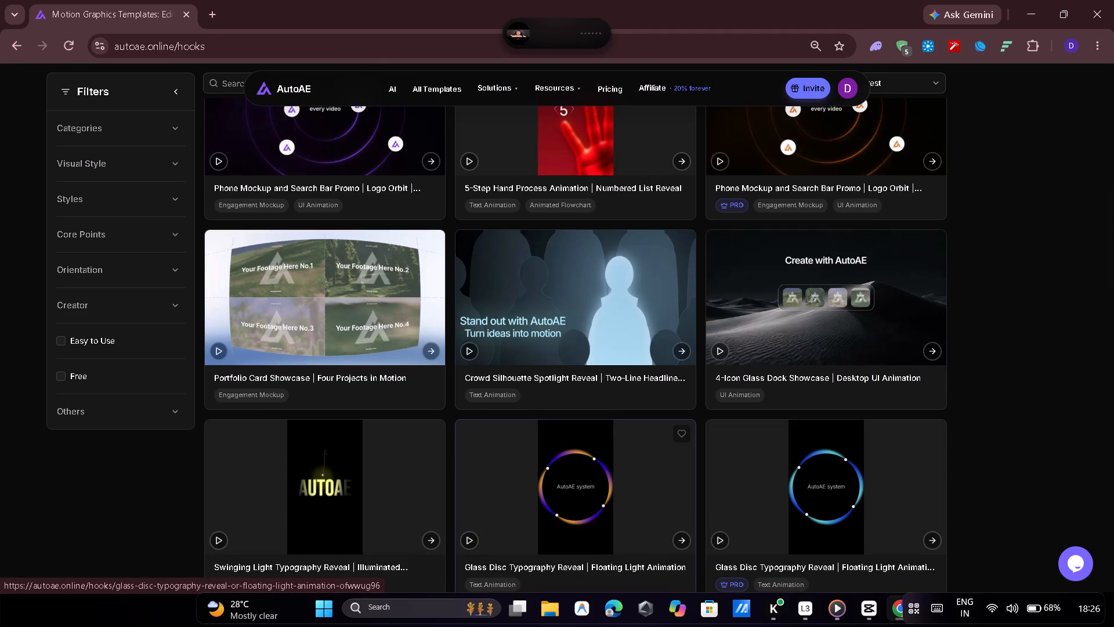
pyautogui.scroll(-1, 643, 471)
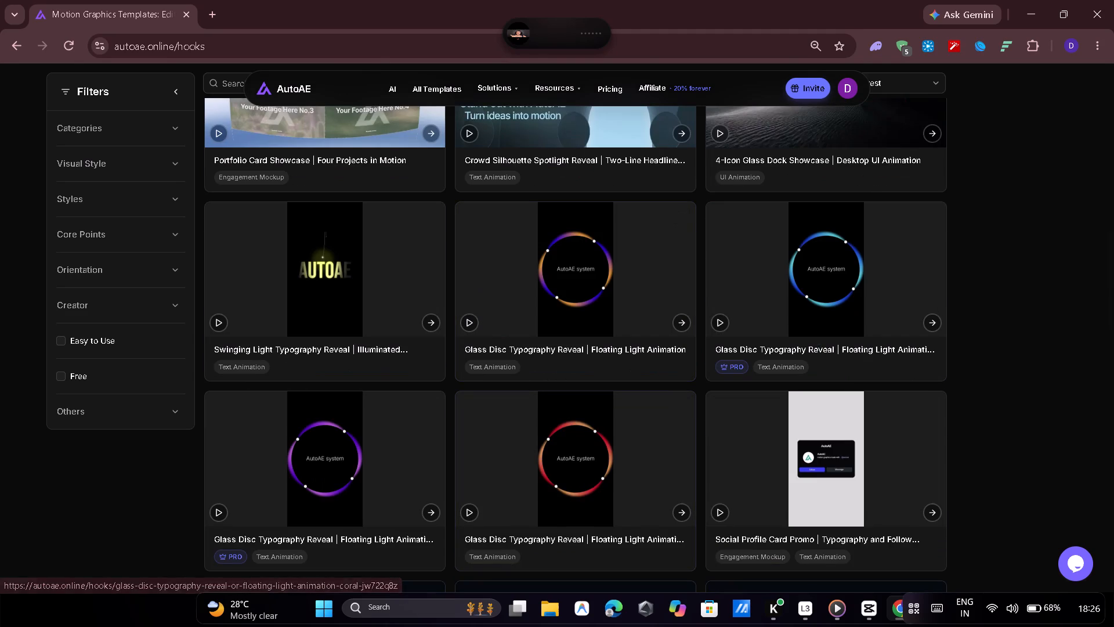
pyautogui.click(466, 315)
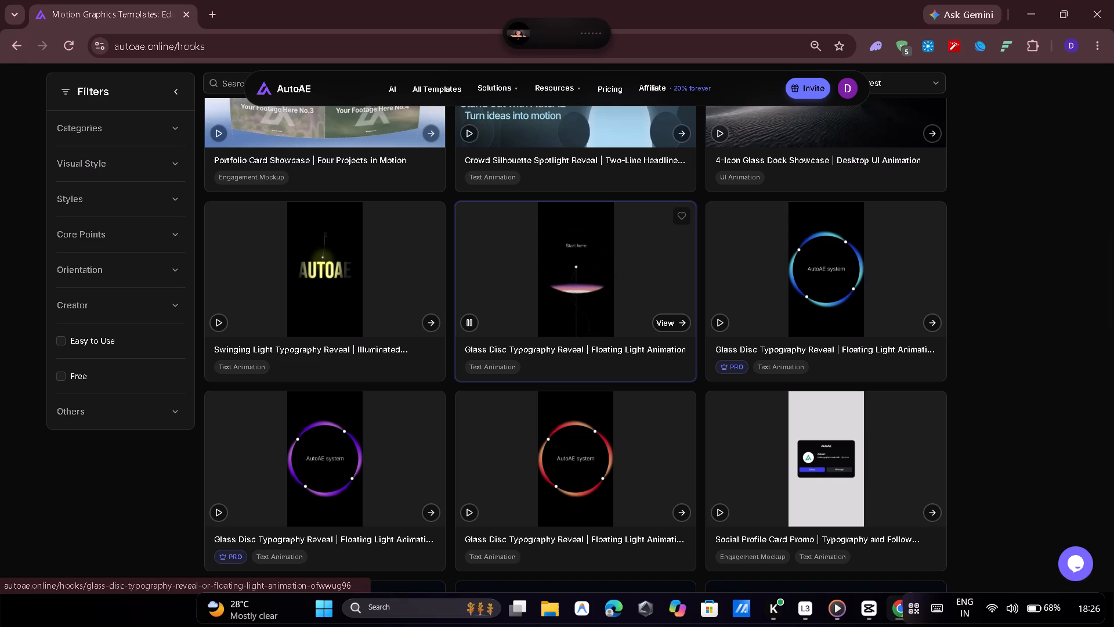
pyautogui.click(218, 322)
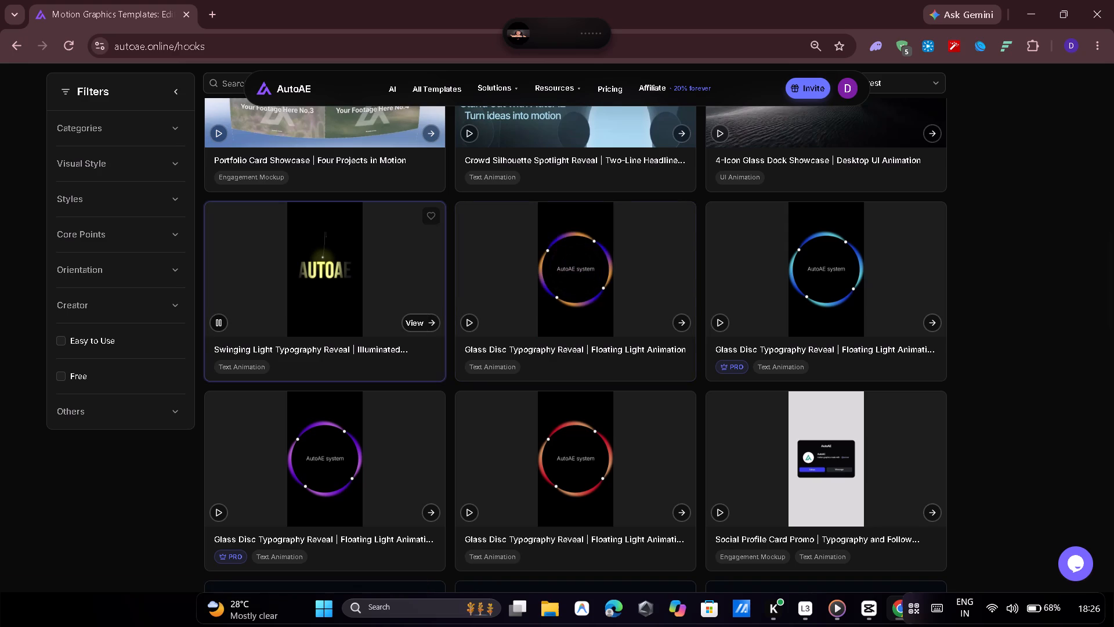
pyautogui.scroll(-1, 541, 325)
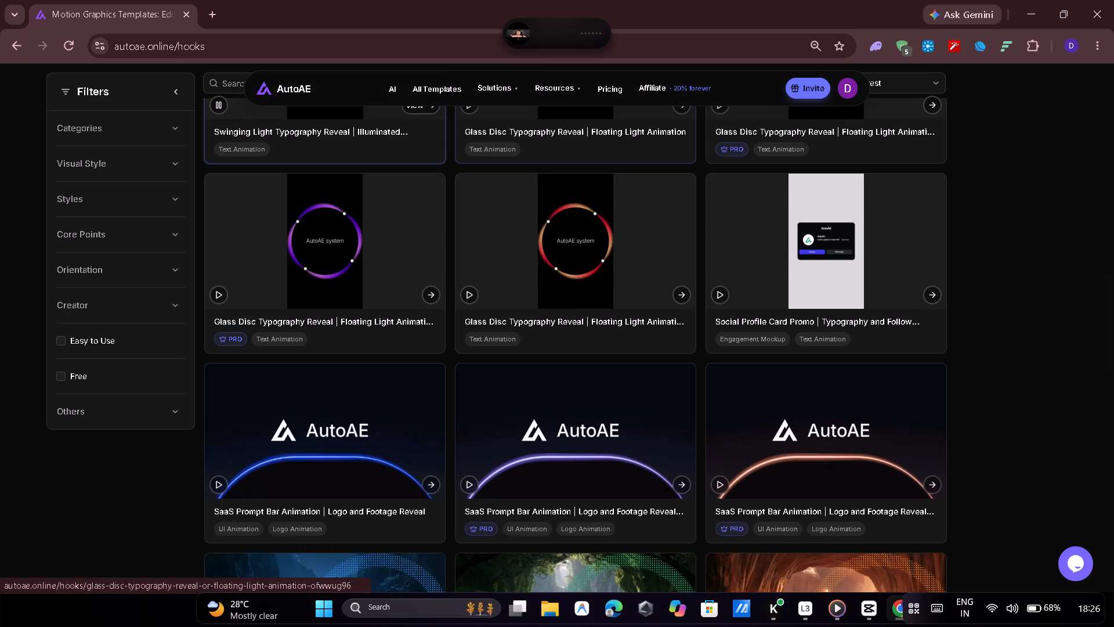
pyautogui.scroll(-2, 541, 326)
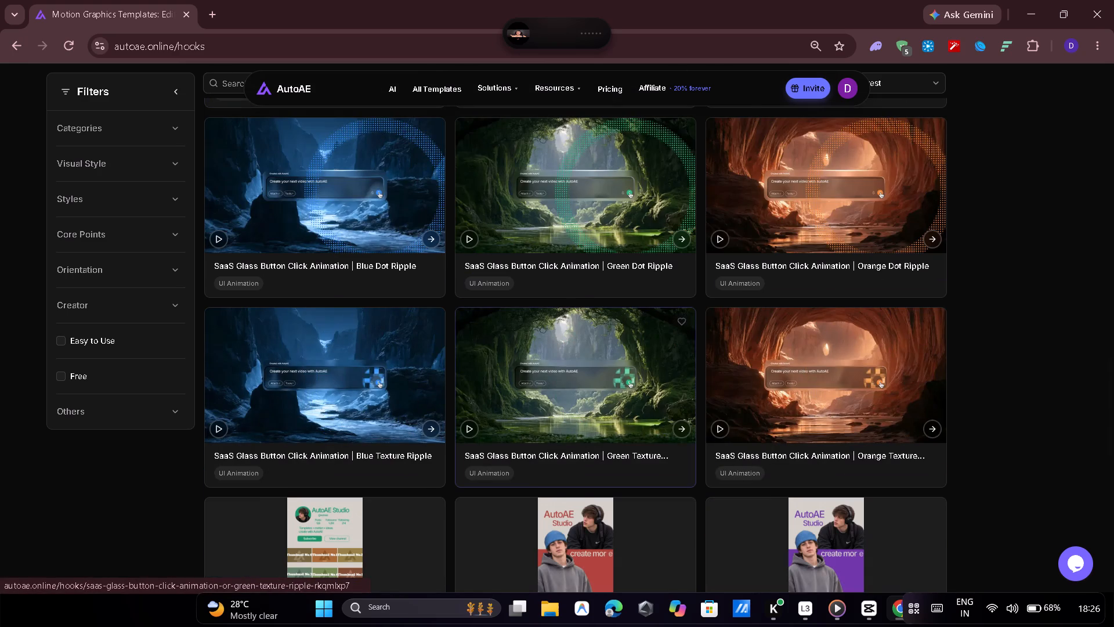
pyautogui.scroll(-3, 541, 326)
pyautogui.scroll(2, 541, 326)
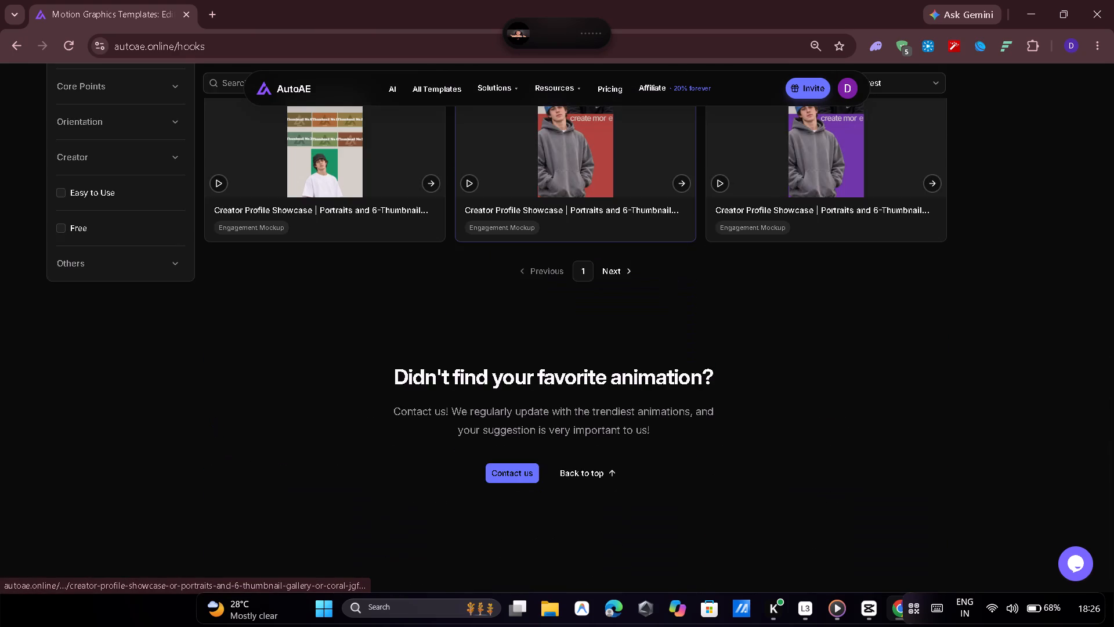
pyautogui.scroll(5, 541, 326)
# Filter the AutoAE templates by the 3D Movement visual style and preview the 5-Step Hand Process Animation.
pyautogui.click(114, 158)
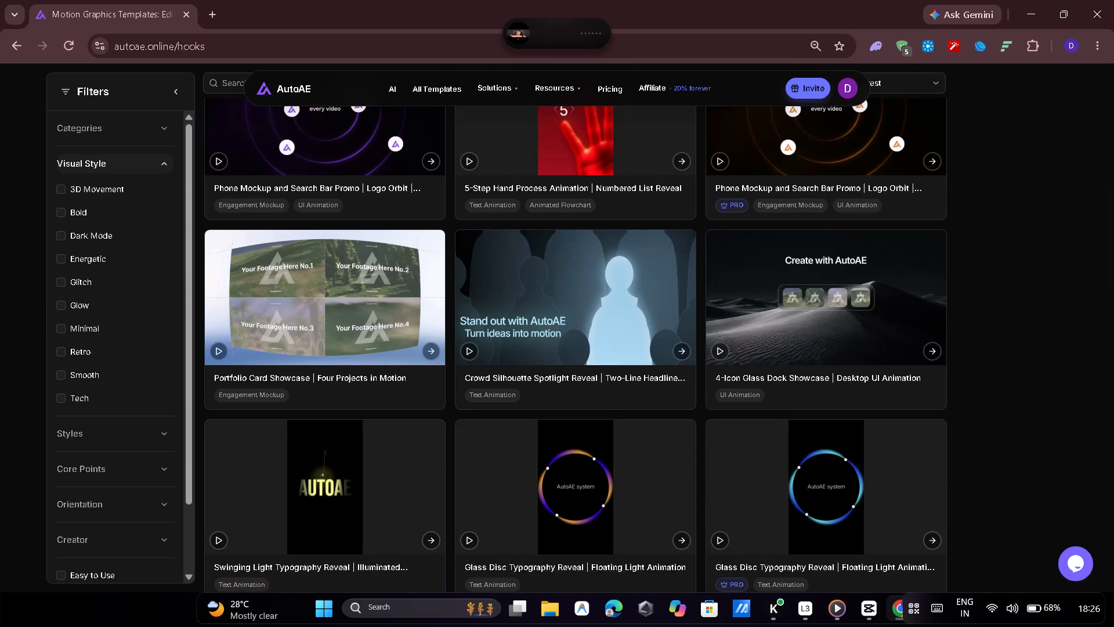
pyautogui.click(125, 183)
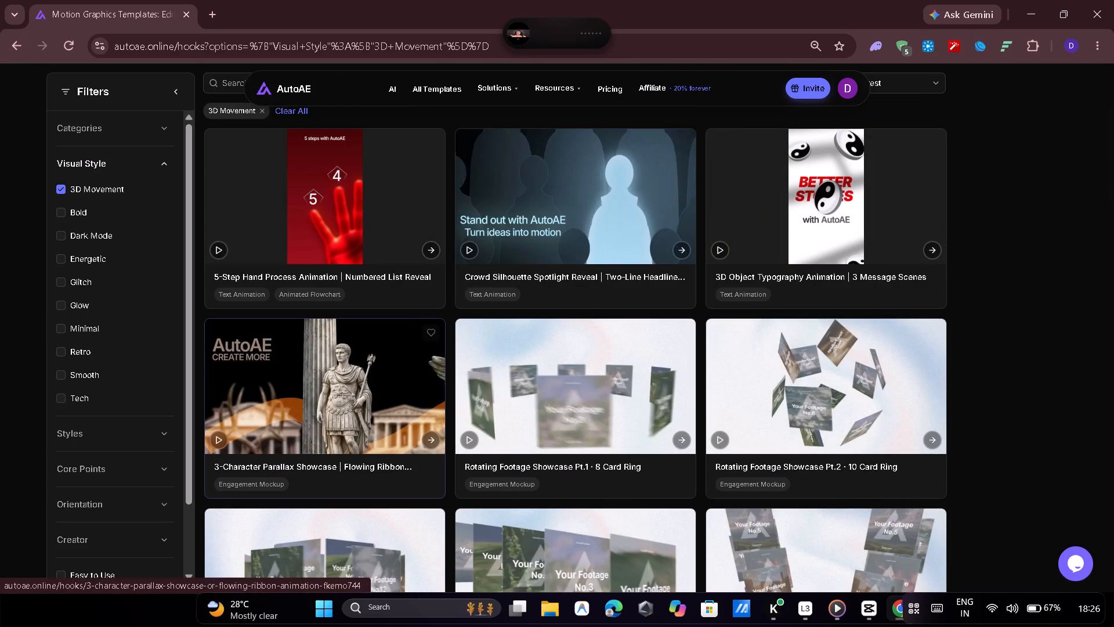
pyautogui.click(215, 247)
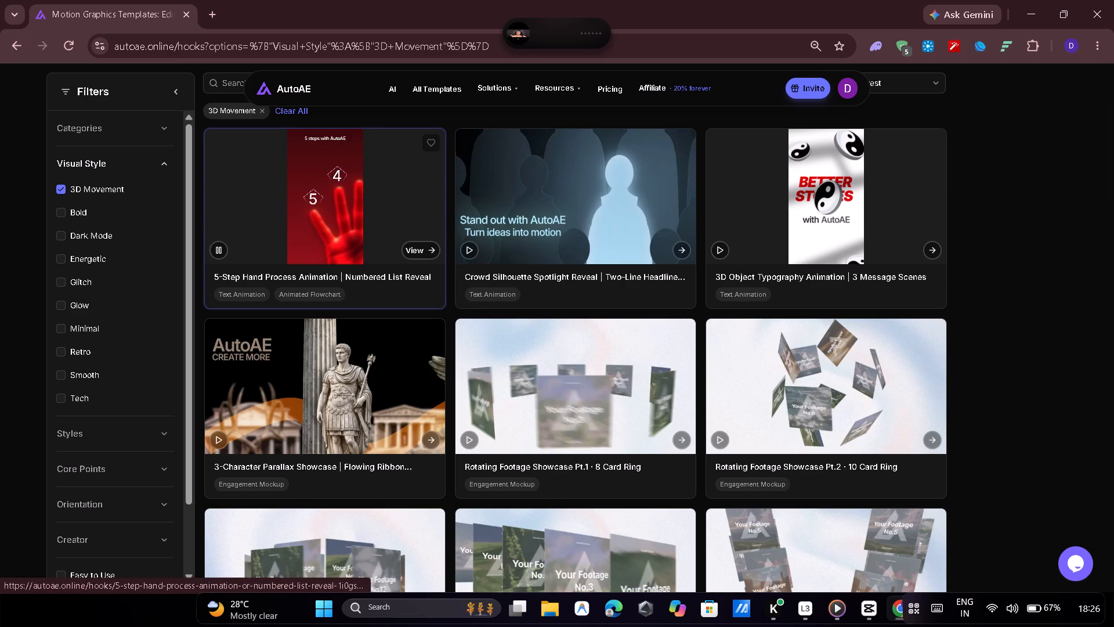
pyautogui.click(219, 250)
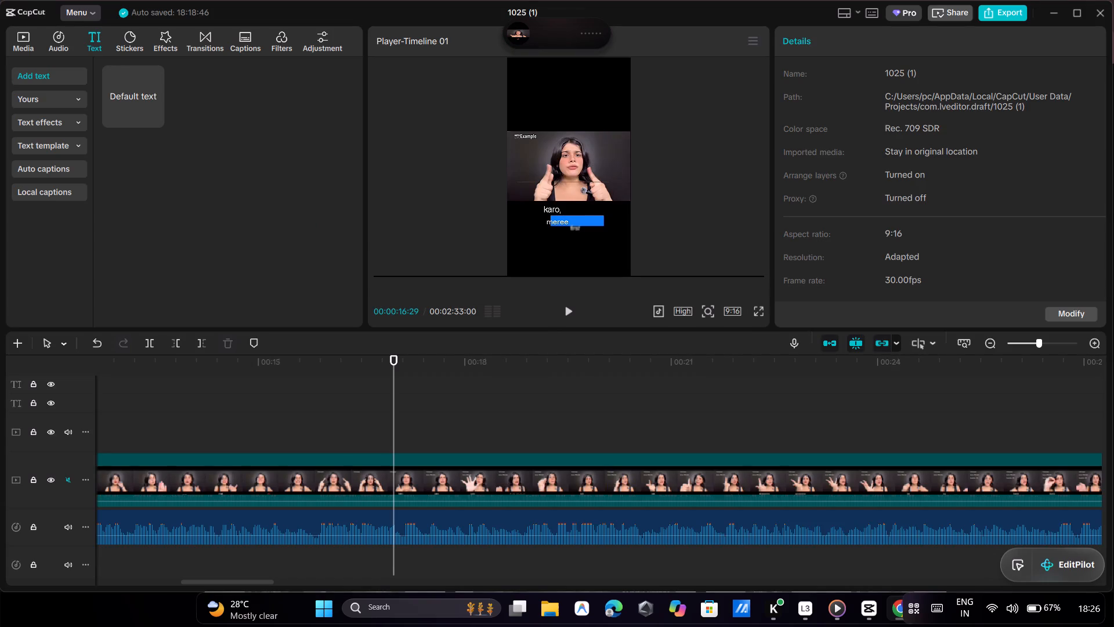
# Switch to CapCut and play the timeline from about 17 to 32 seconds to examine the captions and example text.
pyautogui.click(569, 313)
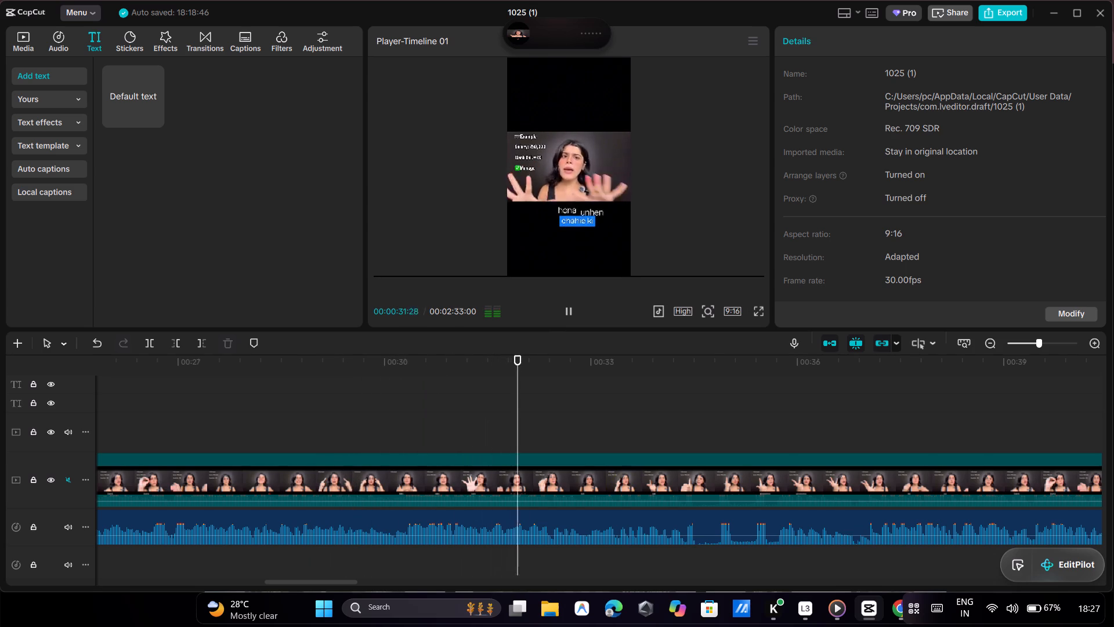
pyautogui.click(570, 309)
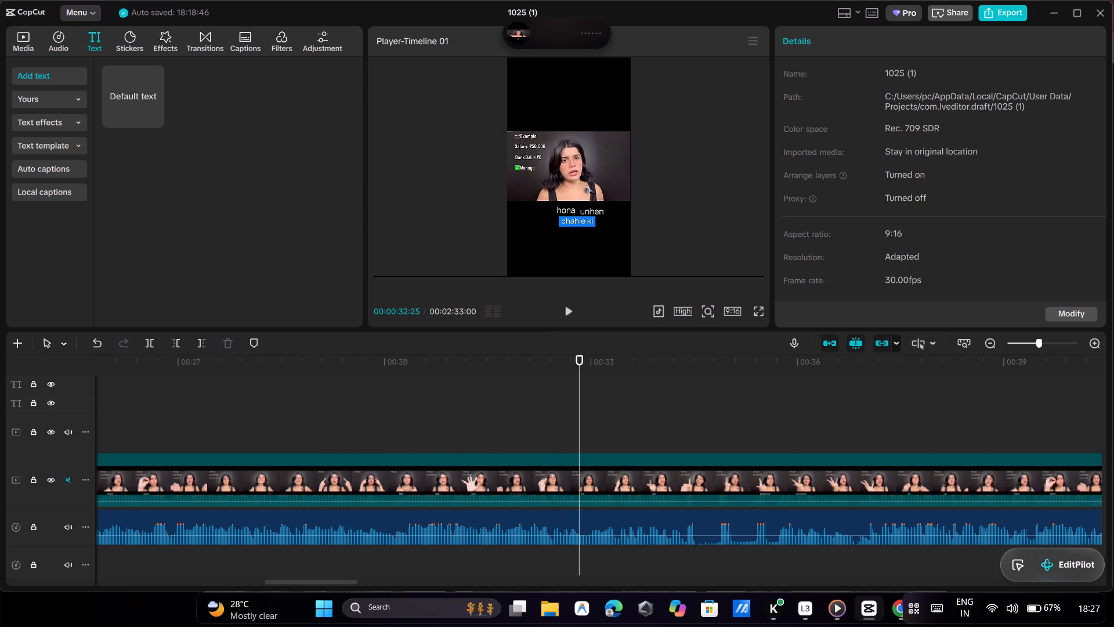
# Delete the four consecutive 1023 (1).mp4 main-track clips that follow the end of the audio, at about 1:16 to 1:37.
pyautogui.hscroll(8, 753, 482)
pyautogui.hscroll(-3, 753, 482)
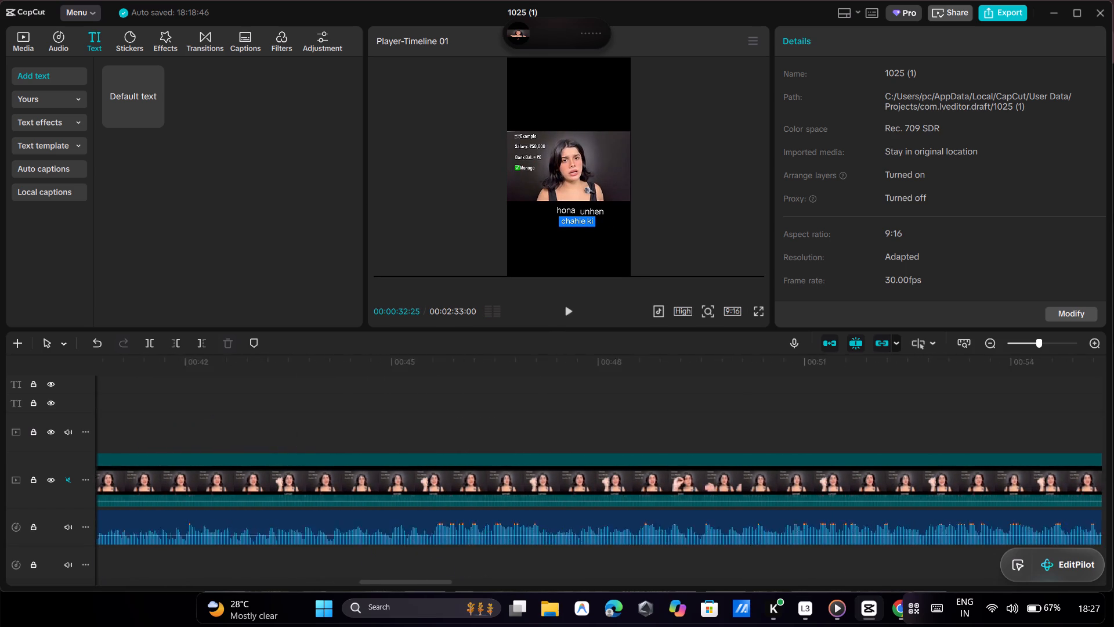
pyautogui.hscroll(-4, 753, 482)
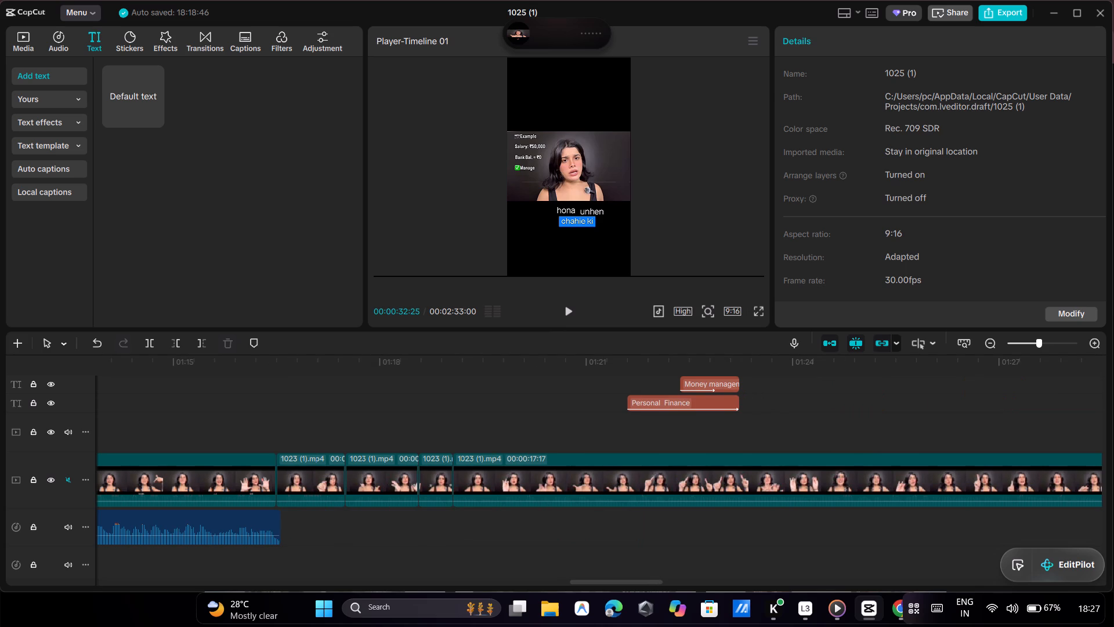
pyautogui.moveTo(296, 430); pyautogui.dragTo(1048, 436)
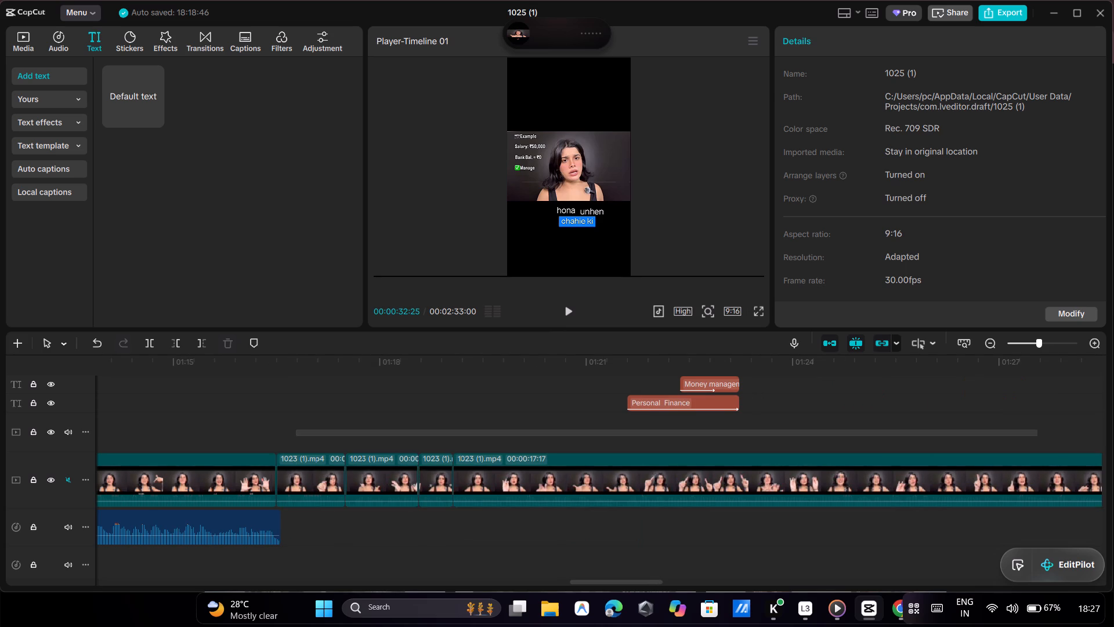
pyautogui.moveTo(1048, 436); pyautogui.dragTo(1113, 475)
pyautogui.scroll(1, 782, 489)
pyautogui.rightClick(782, 489)
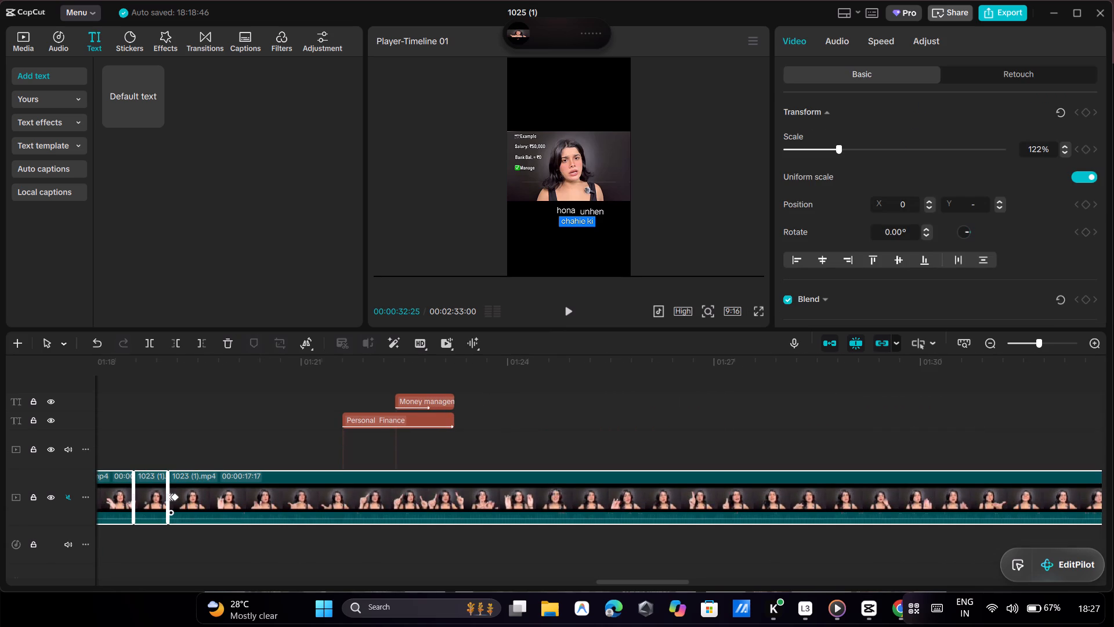
pyautogui.click(846, 158)
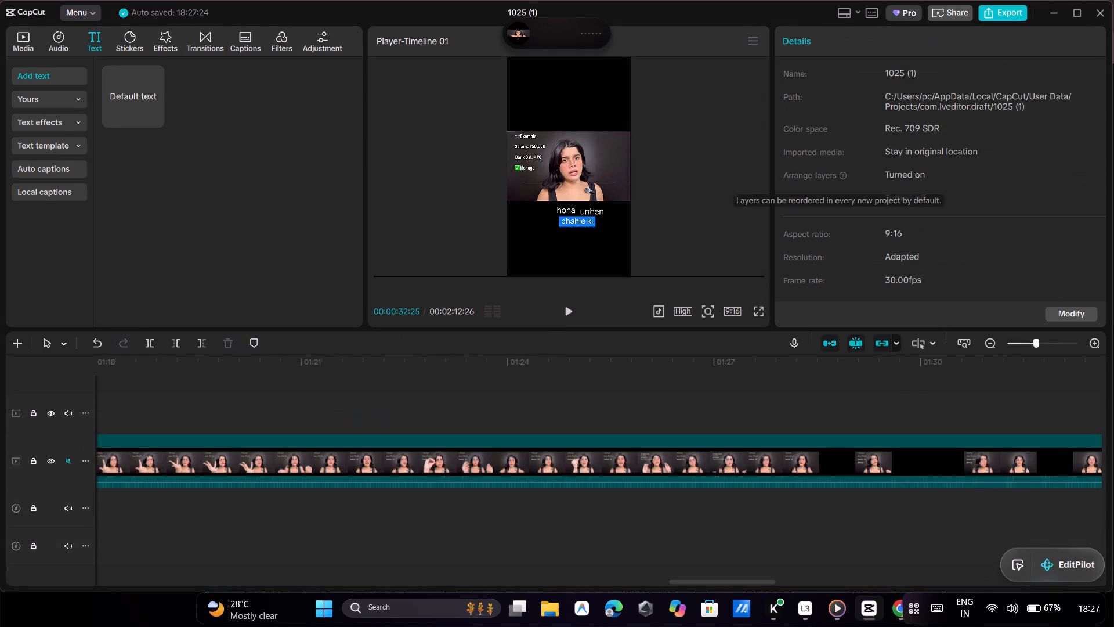
# Delete the remaining 1023 (1).mp4 main-track clip that follows the end of the audio at about 1:16.
pyautogui.scroll(1, 724, 405)
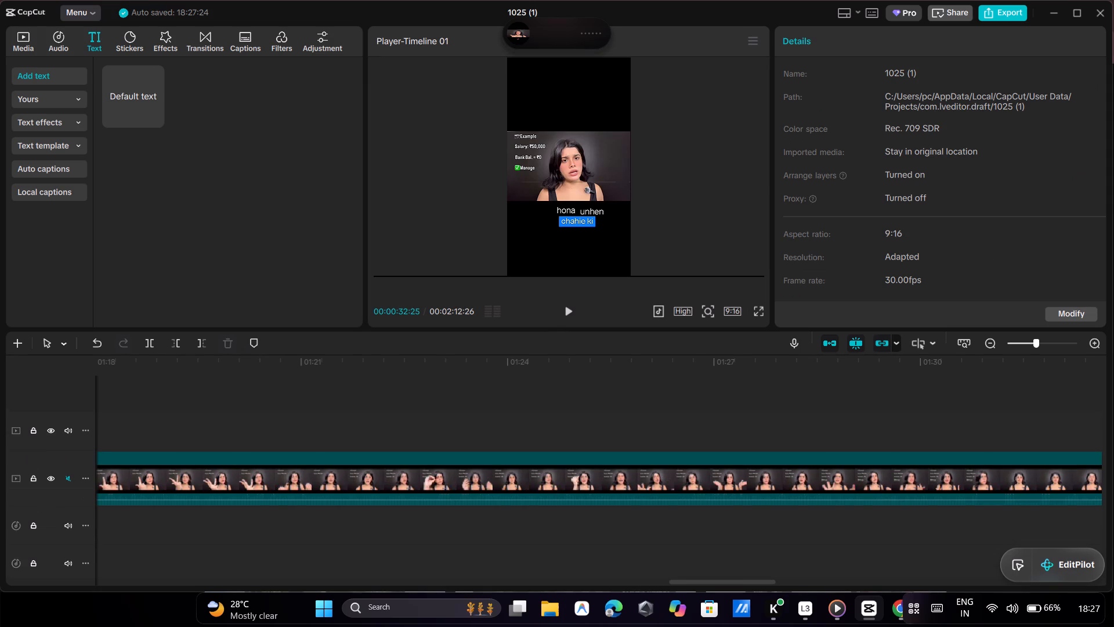
pyautogui.scroll(-1, 720, 408)
pyautogui.hscroll(-10, 722, 409)
pyautogui.hscroll(3, 722, 409)
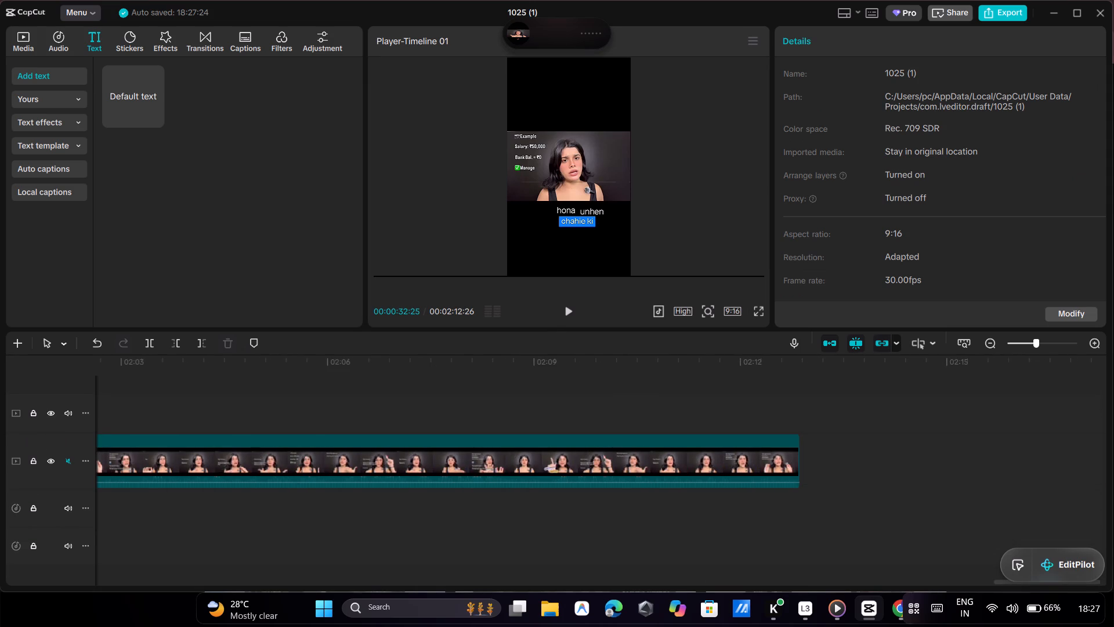
pyautogui.hscroll(3, 722, 409)
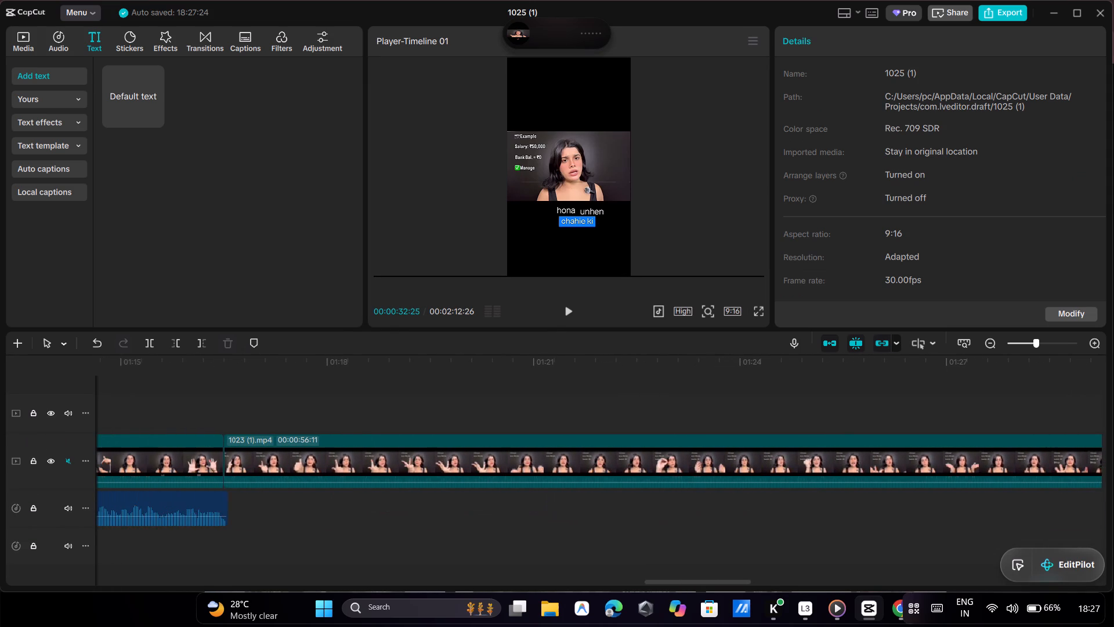
pyautogui.click(509, 457)
pyautogui.rightClick(507, 455)
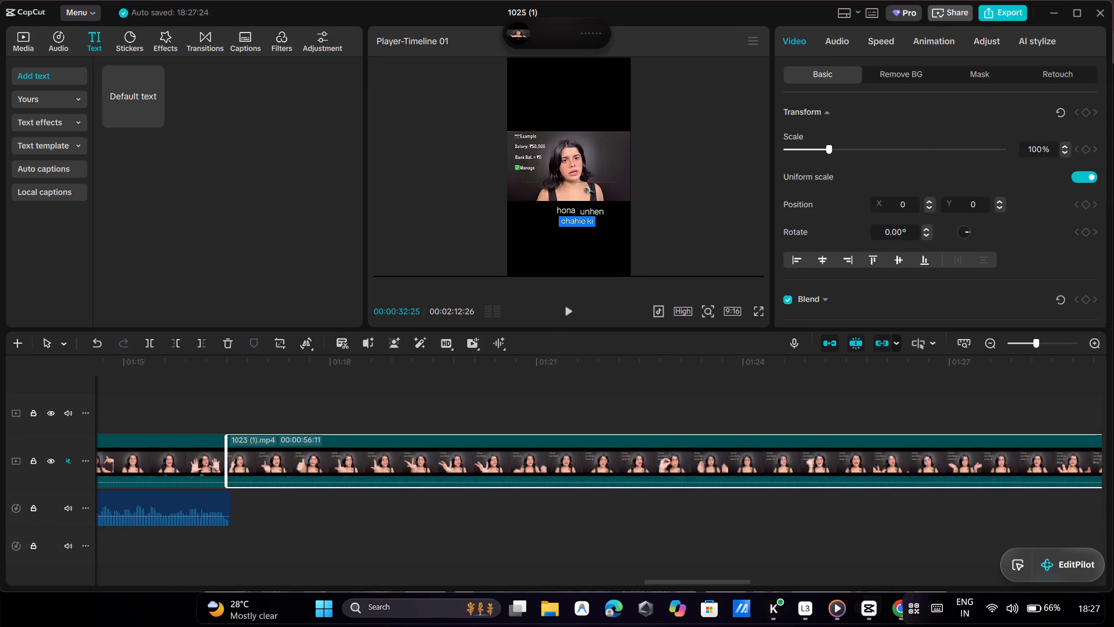
pyautogui.click(643, 136)
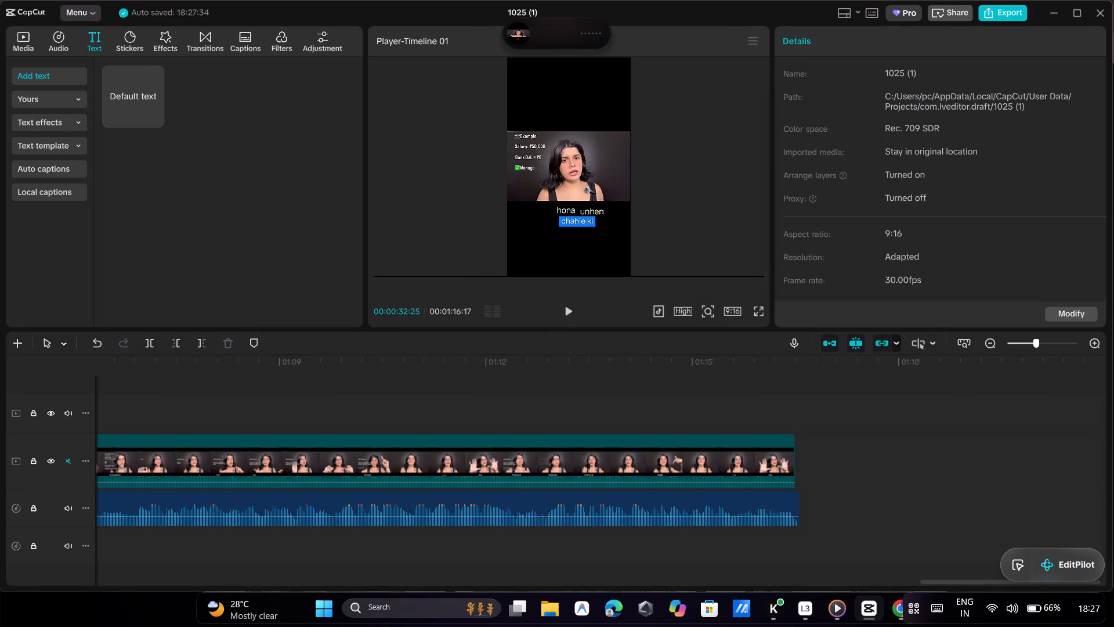
# Play the timeline from about 0:32 to near its end, and review the opening overlays and the captions around 9 to 11 seconds.
pyautogui.click(567, 312)
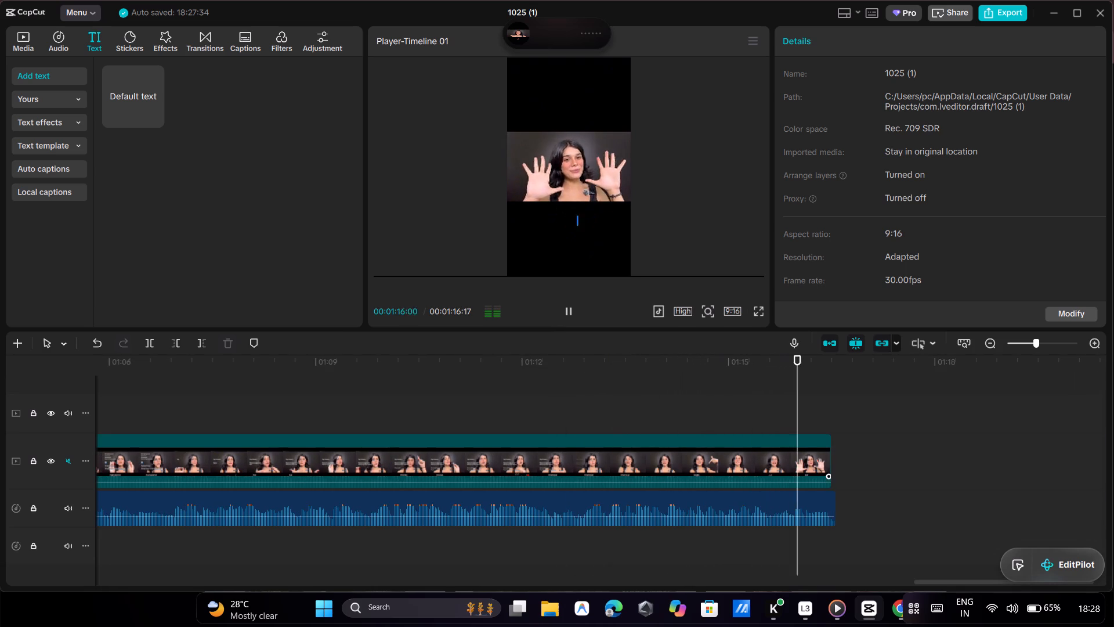
pyautogui.click(374, 377)
pyautogui.moveTo(374, 377); pyautogui.dragTo(24, 413)
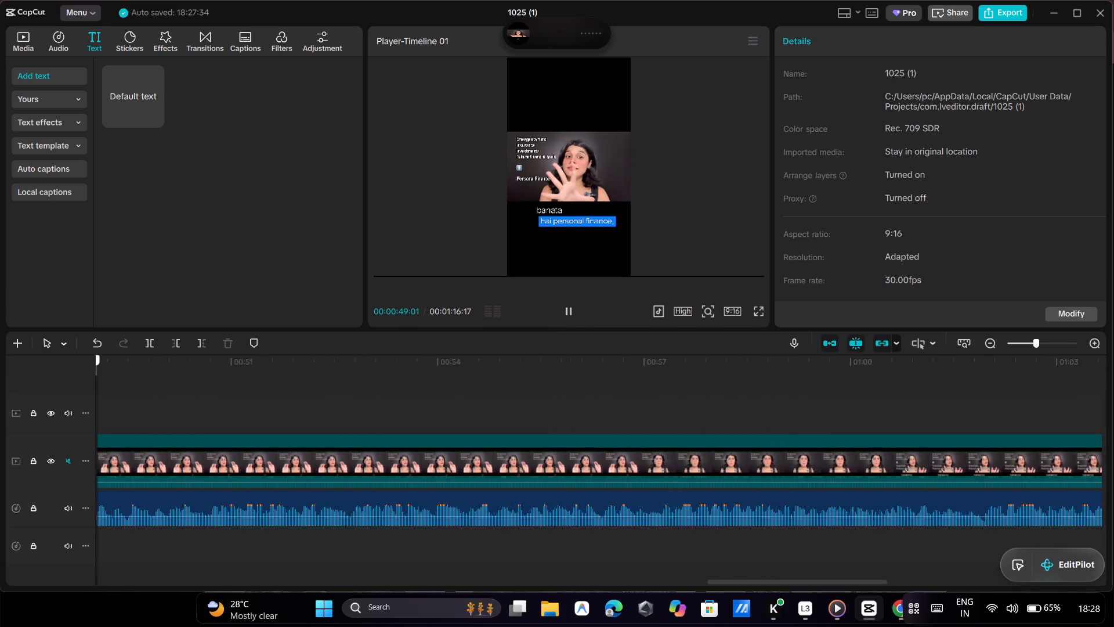
pyautogui.moveTo(24, 413); pyautogui.dragTo(455, 457)
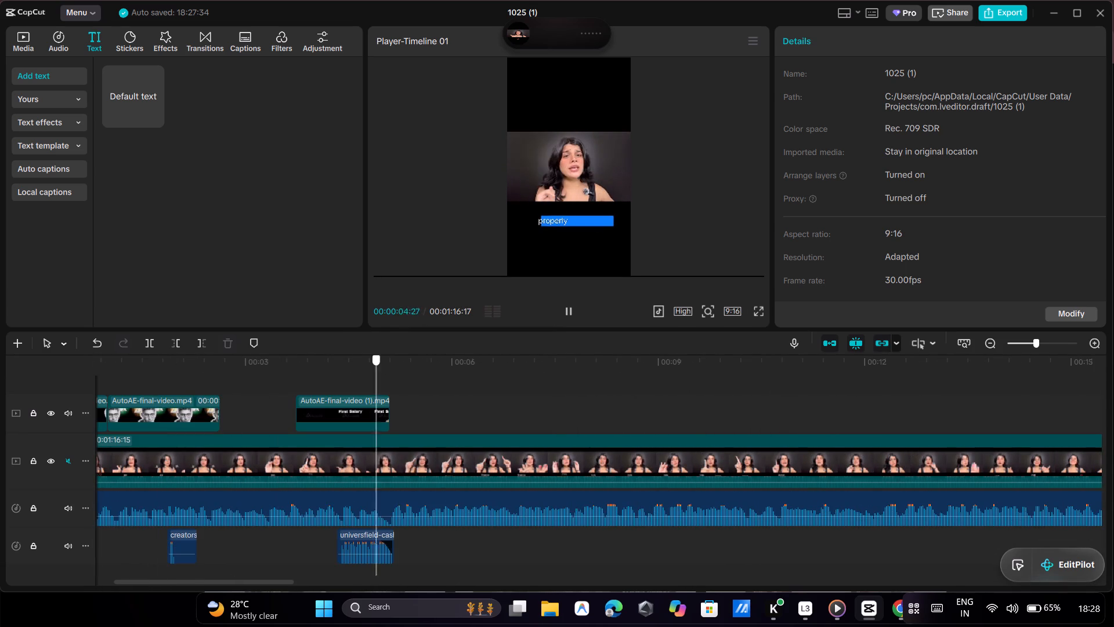
pyautogui.moveTo(455, 457); pyautogui.dragTo(696, 501)
pyautogui.click(567, 324)
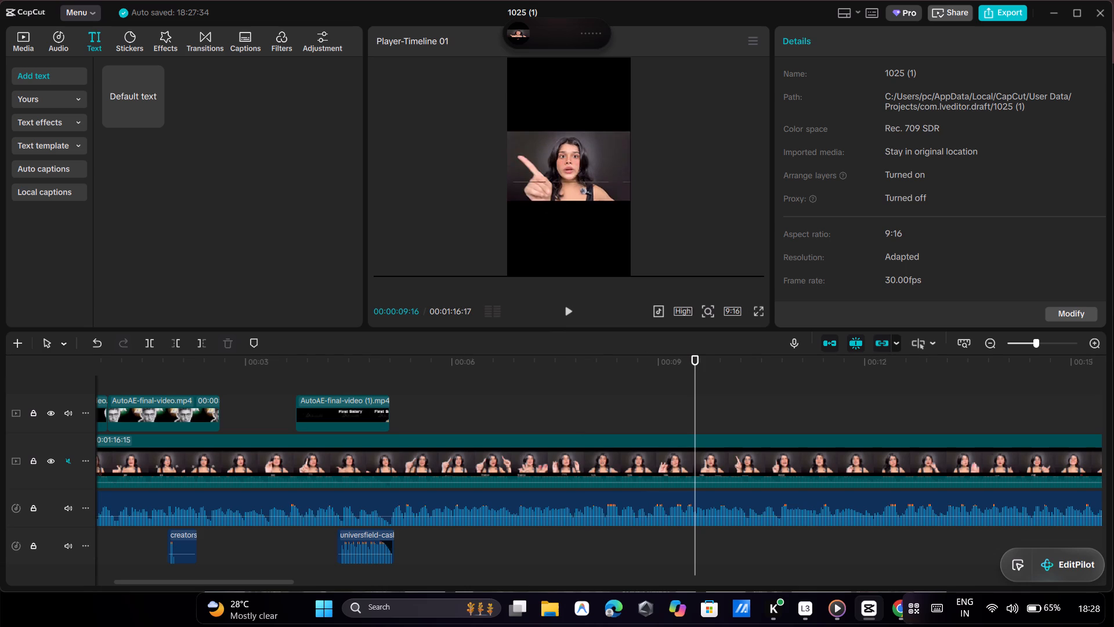
pyautogui.click(573, 315)
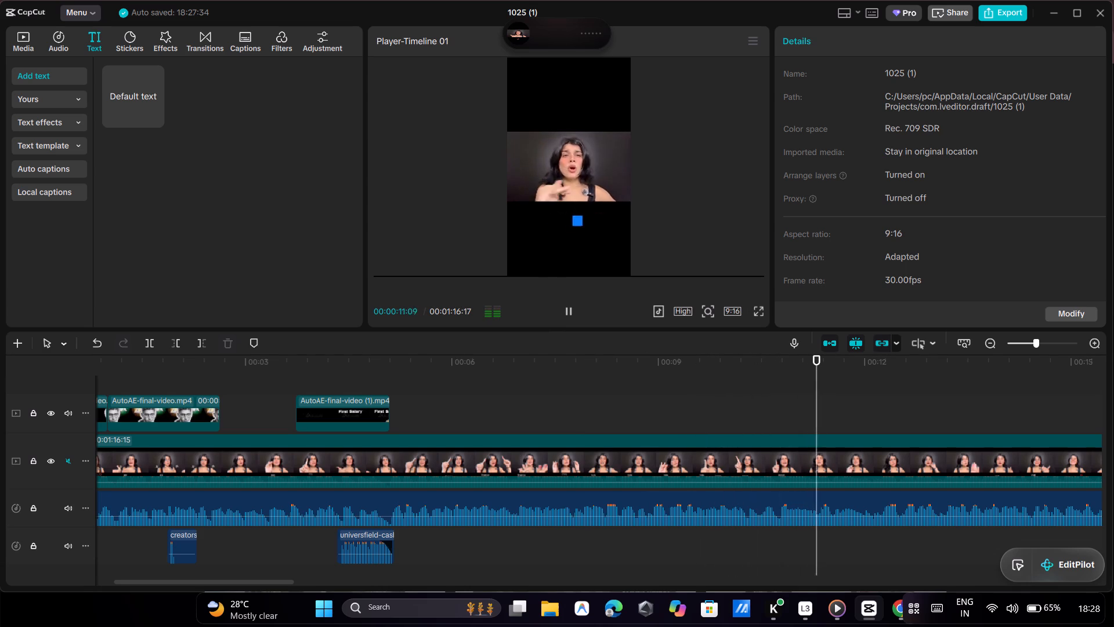
pyautogui.click(569, 308)
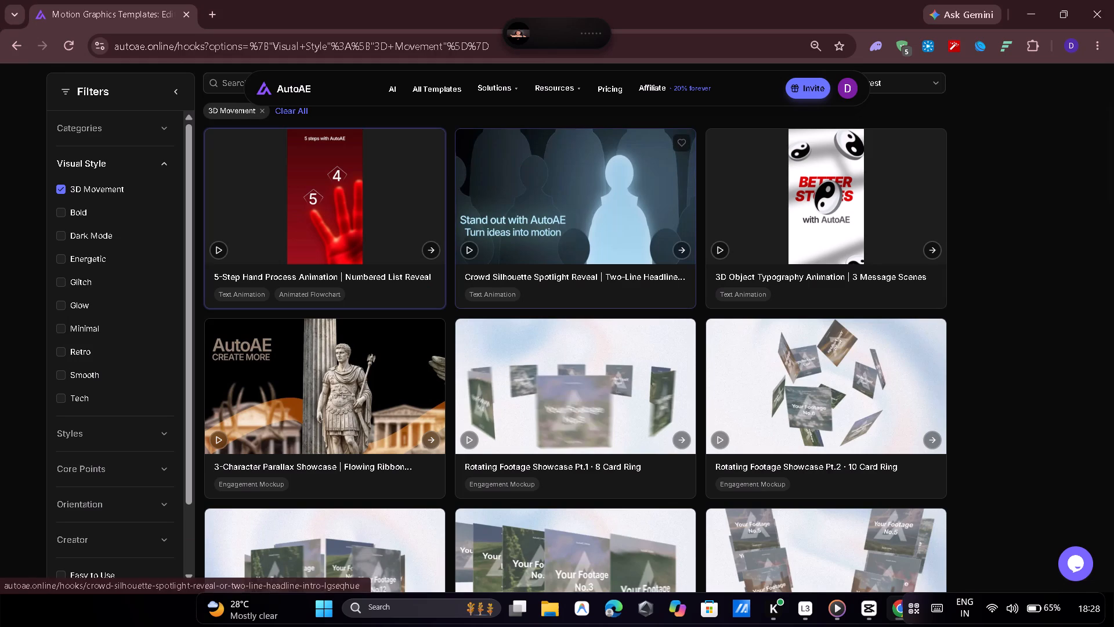
# In AutoAE in Chrome, preview the 3-Character Parallax, Animated Character Showcase, Finance Numeric Value and Tech Hierarchy templates.
pyautogui.click(215, 432)
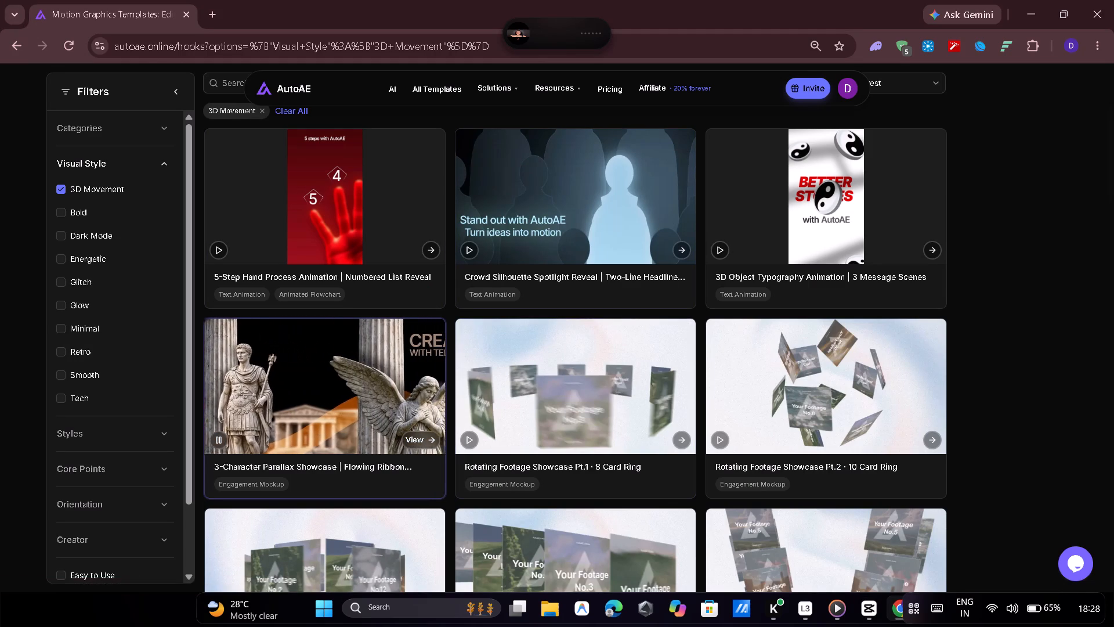
pyautogui.scroll(-2, 442, 334)
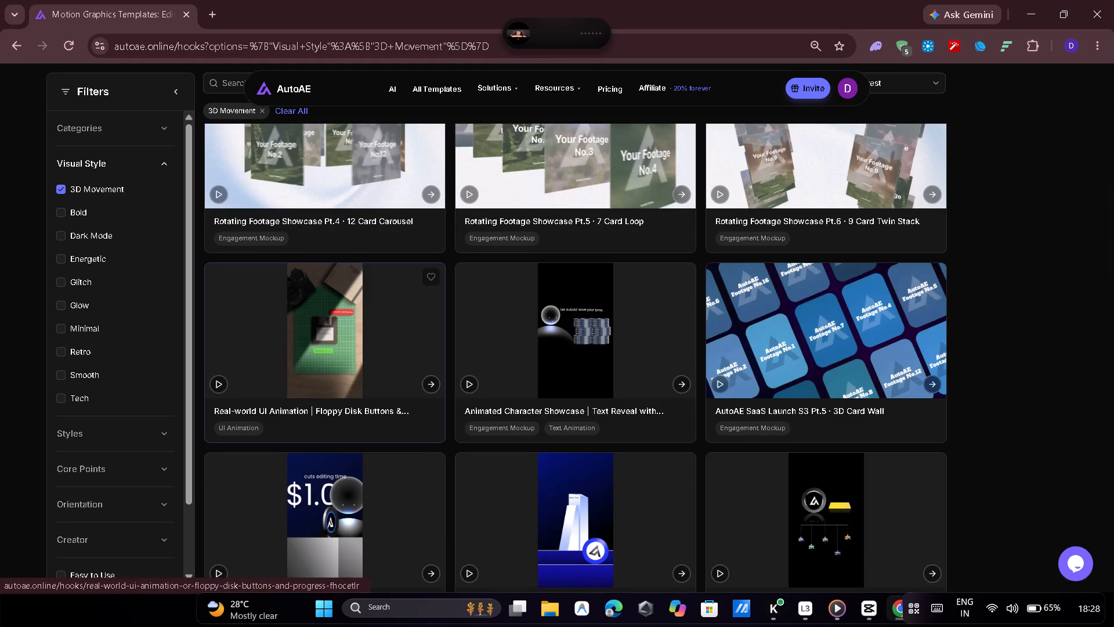
pyautogui.click(478, 388)
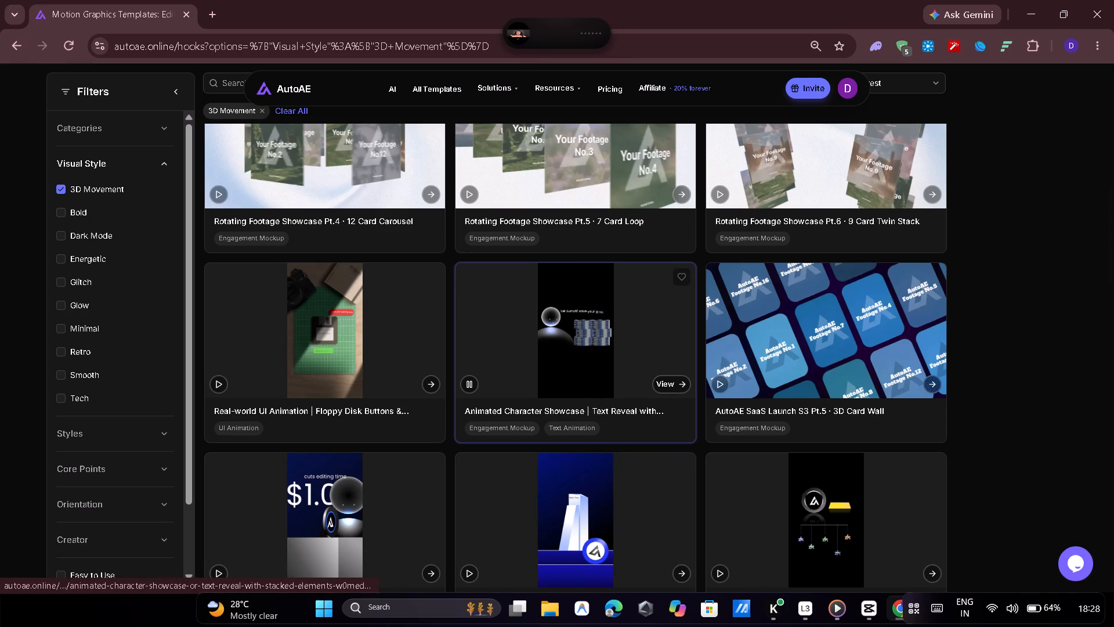
pyautogui.click(463, 381)
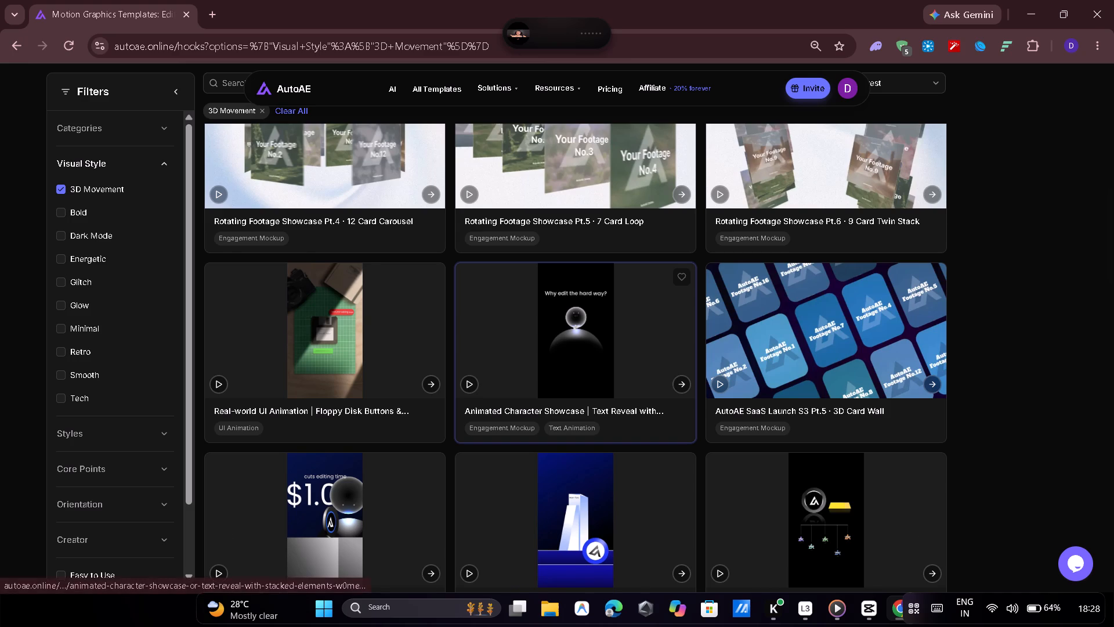
pyautogui.scroll(-1, 561, 409)
pyautogui.click(221, 358)
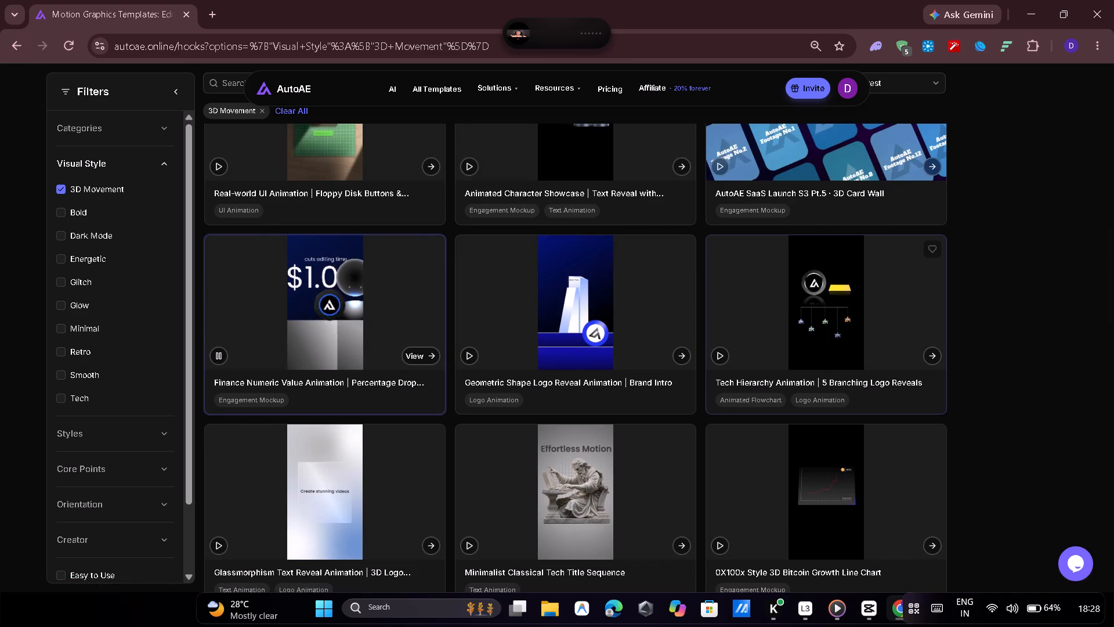
pyautogui.click(717, 354)
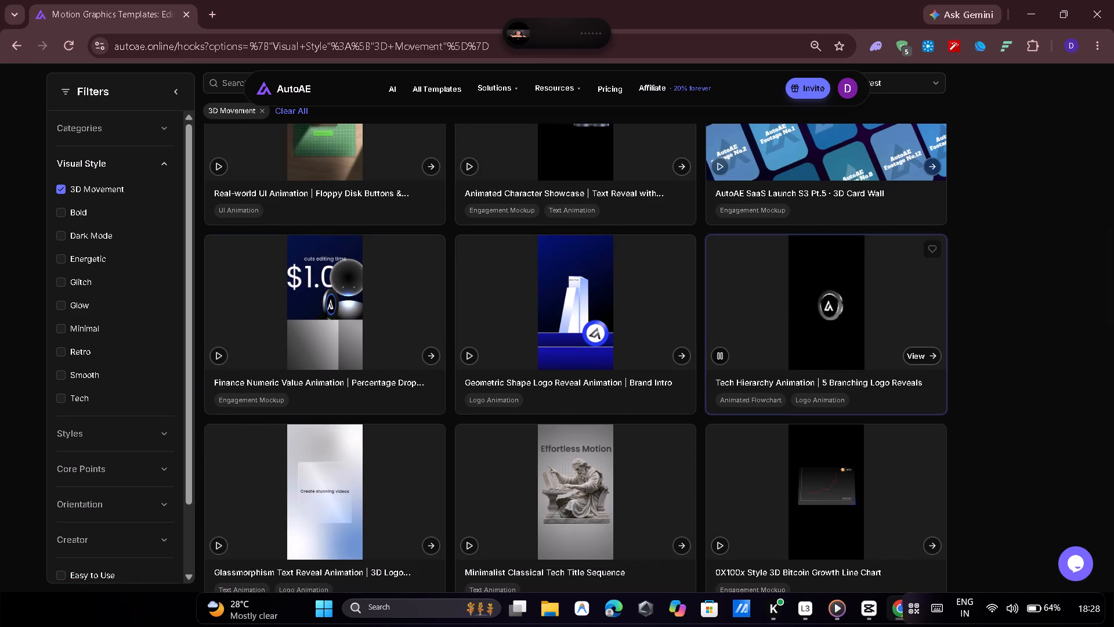
# Preview the Minimalist Classical Tech Title, 3D Bitcoin Growth Line Chart, 3D Rotating Section Transition and 3D Mobile App templates.
pyautogui.scroll(-1, 552, 420)
pyautogui.click(466, 326)
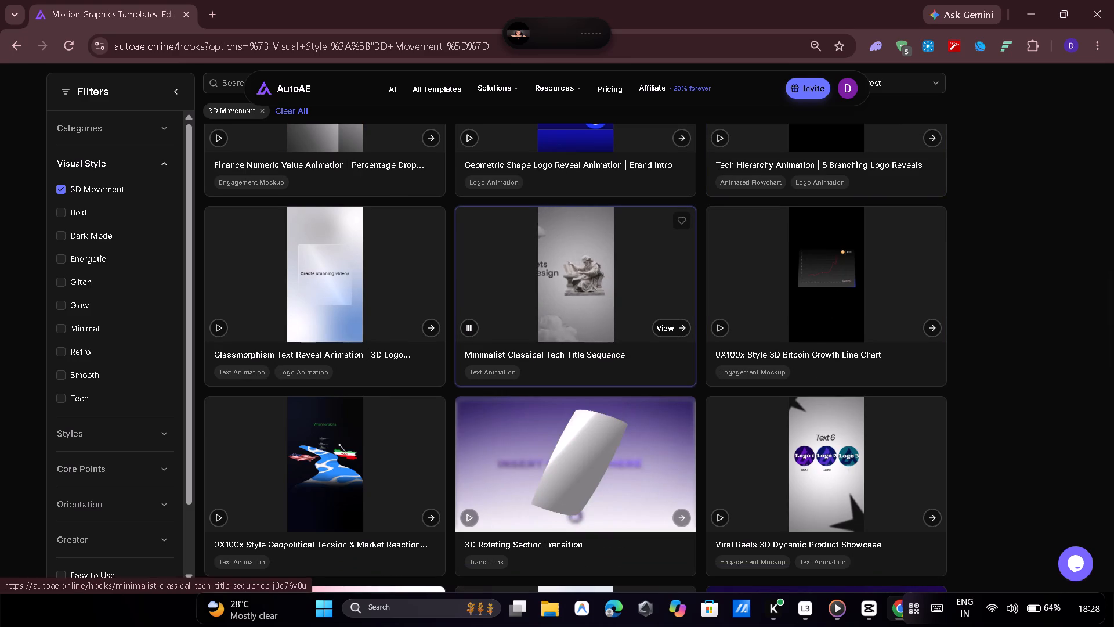
pyautogui.click(719, 324)
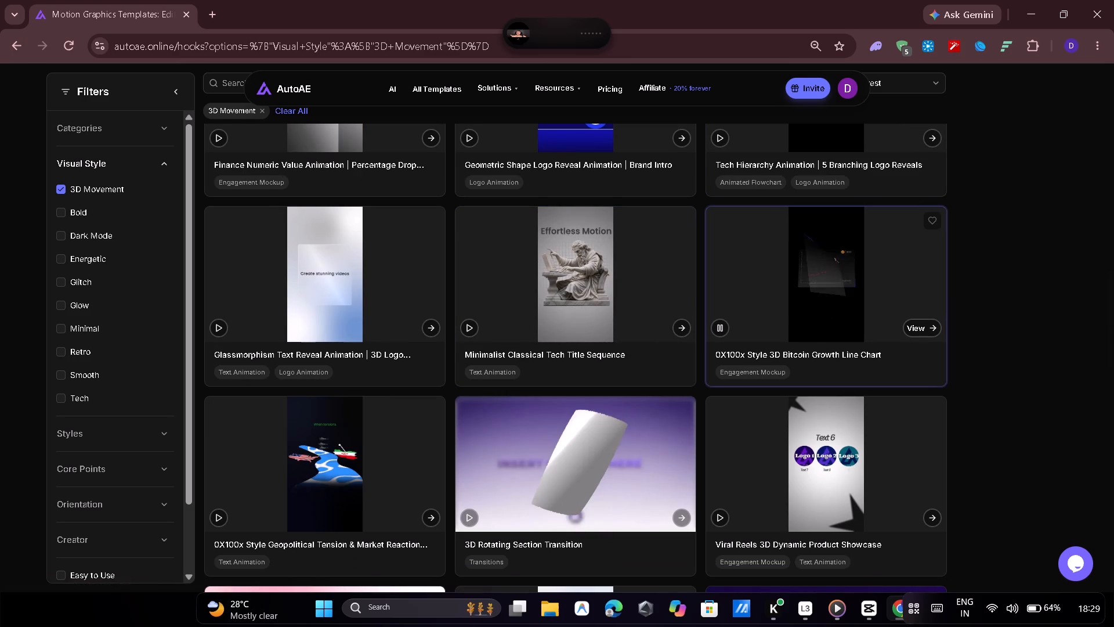
pyautogui.click(464, 521)
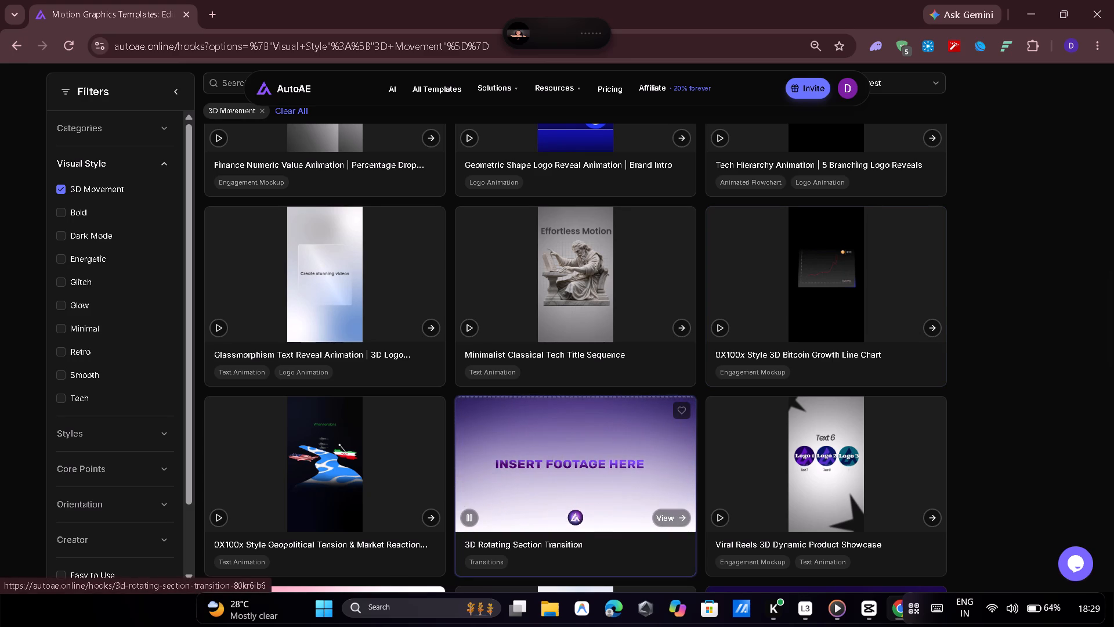
pyautogui.scroll(-1, 591, 430)
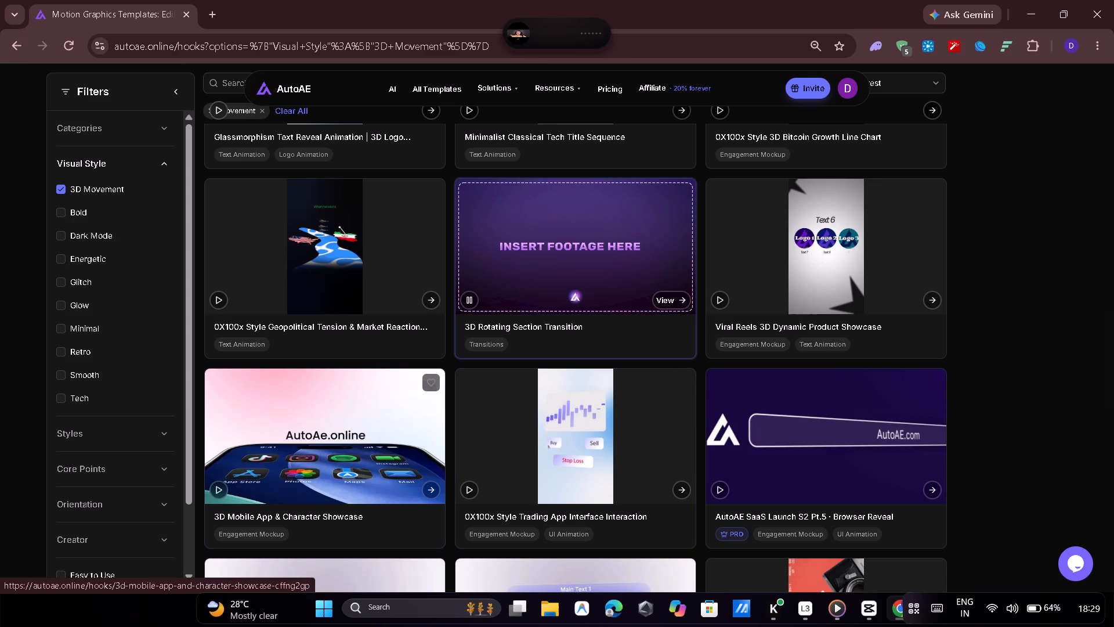
pyautogui.click(216, 482)
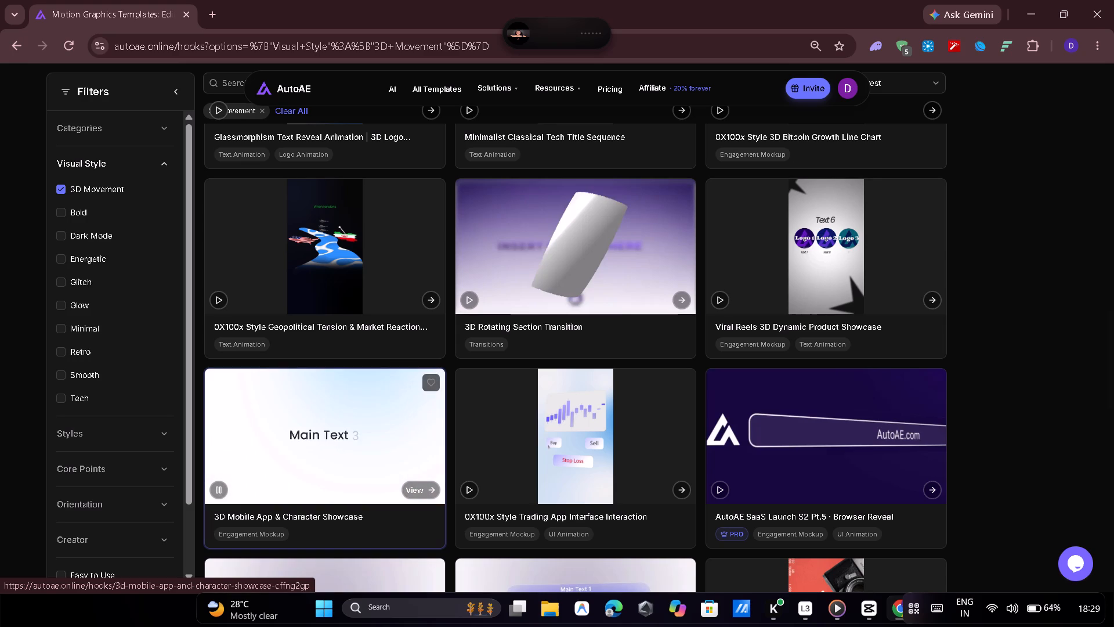
pyautogui.click(220, 491)
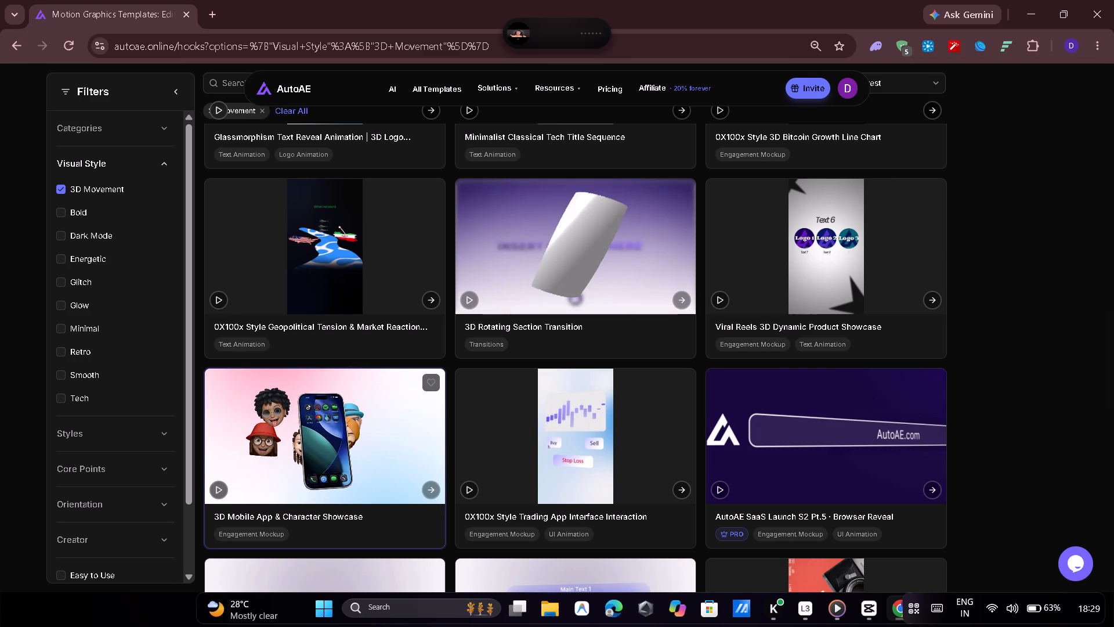
# Preview the Viral Reels 3D Dynamic Product Showcase, view its details page, and browse the rest of the filtered template list.
pyautogui.click(716, 299)
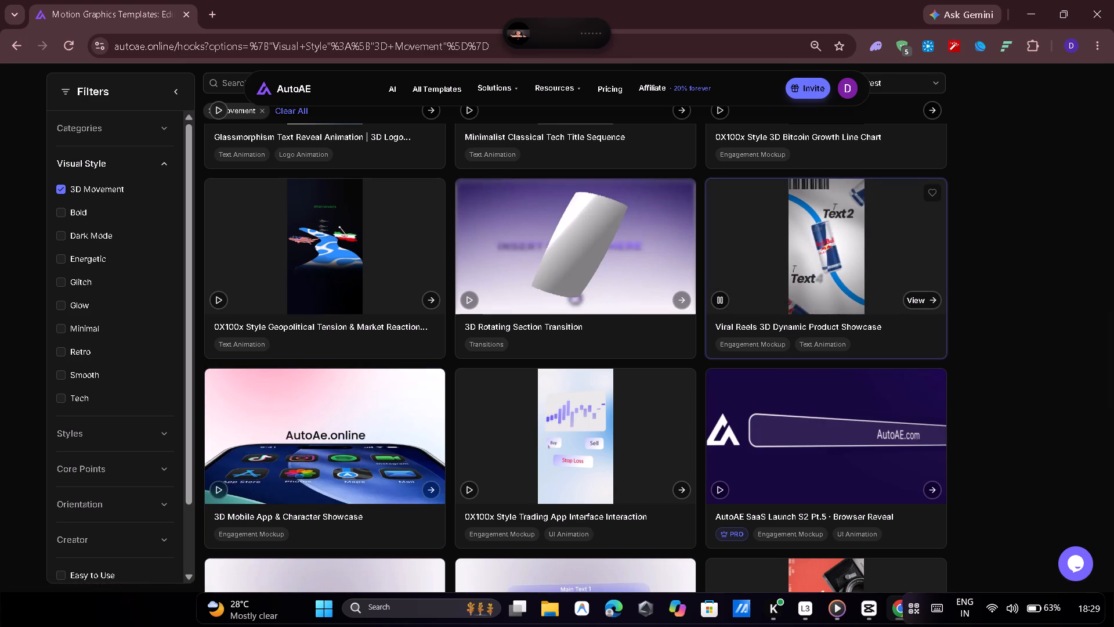
pyautogui.click(708, 310)
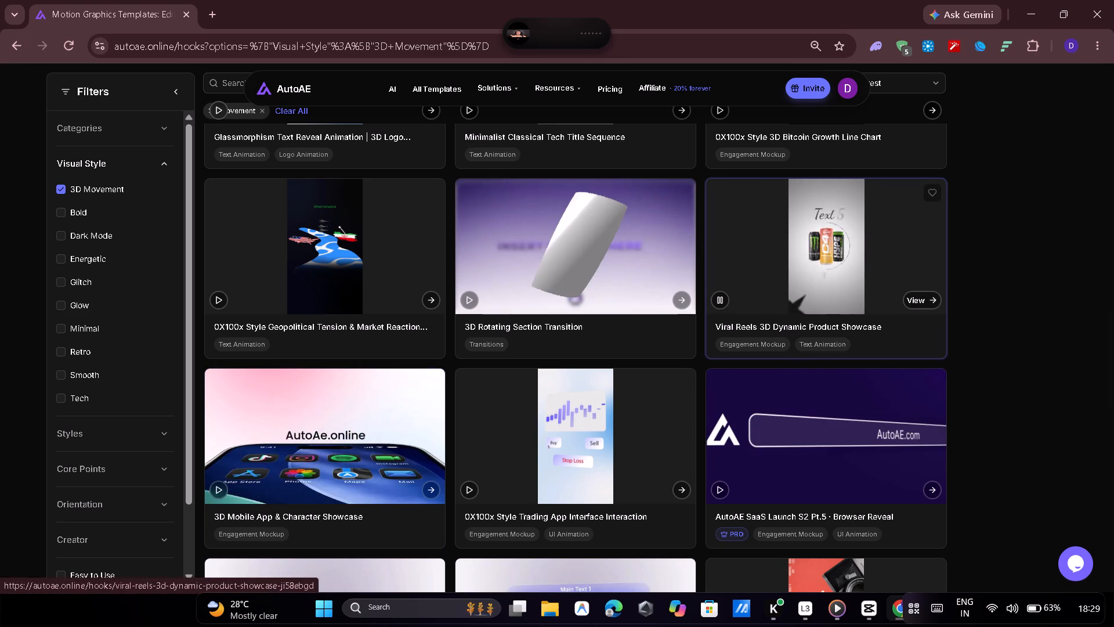
pyautogui.click(19, 48)
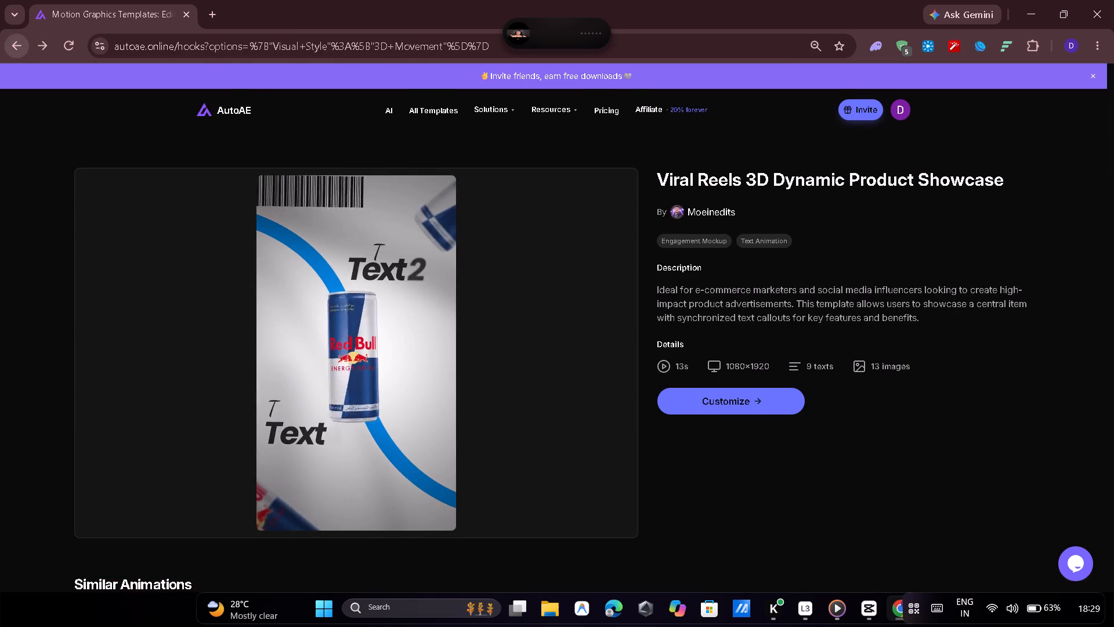
pyautogui.scroll(-1, 437, 323)
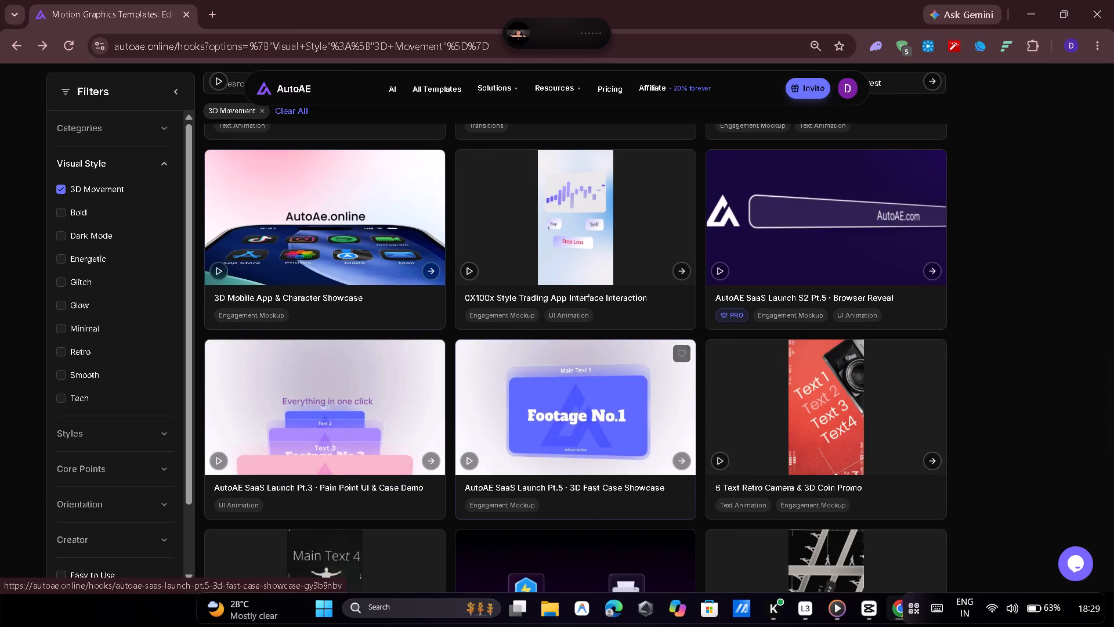
pyautogui.scroll(-2, 634, 378)
pyautogui.scroll(1, 634, 378)
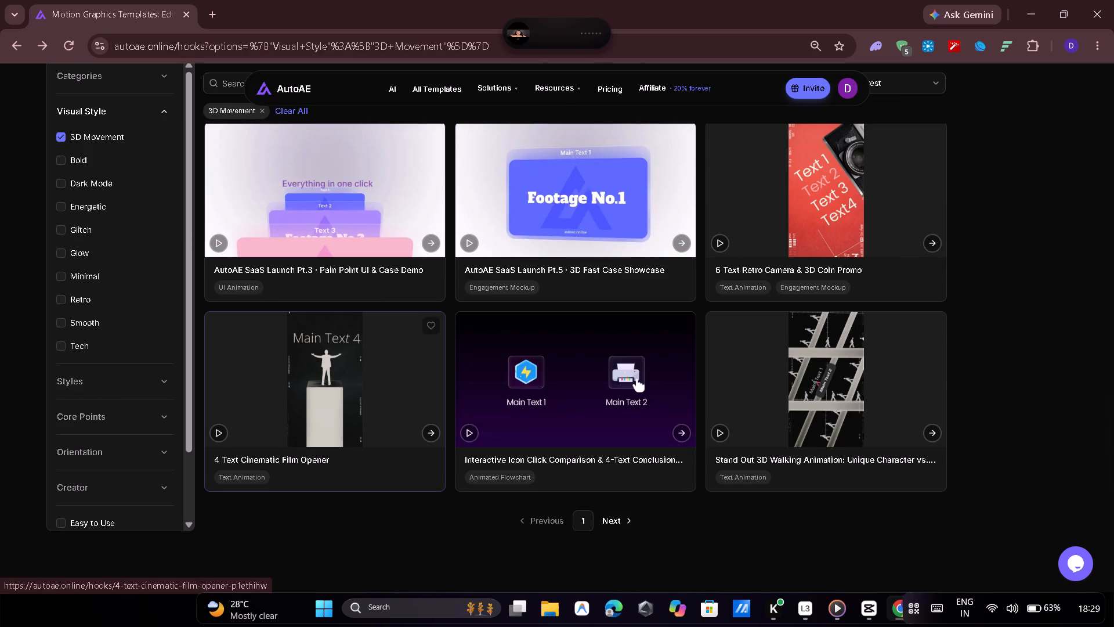
pyautogui.scroll(2, 540, 385)
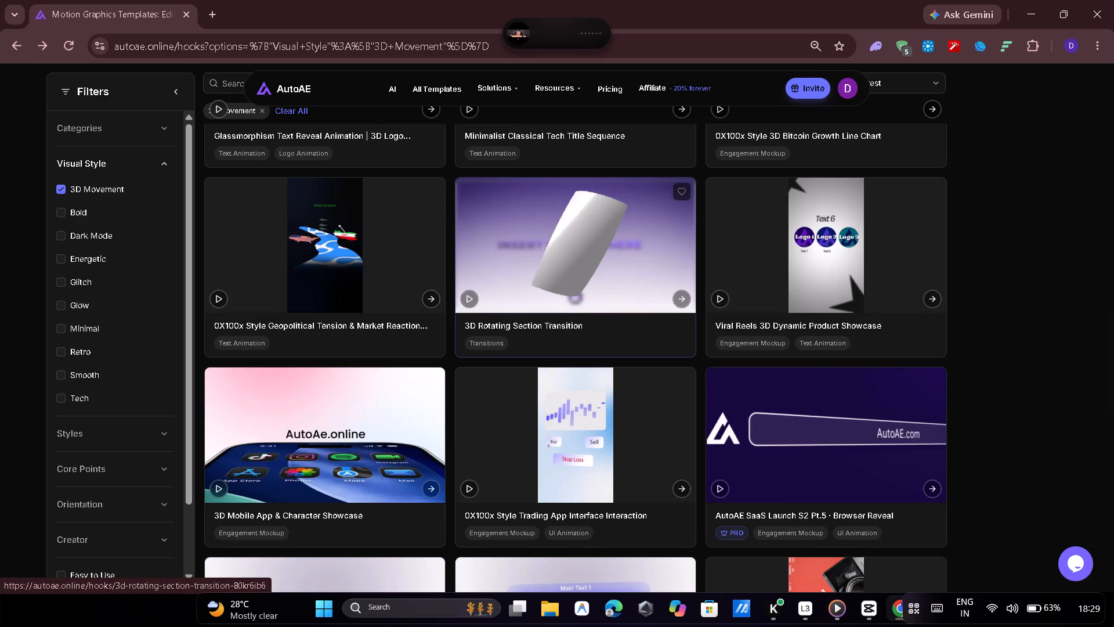
# Open the 3D Rotating Section Transition template for customization and play its sample video.
pyautogui.click(642, 281)
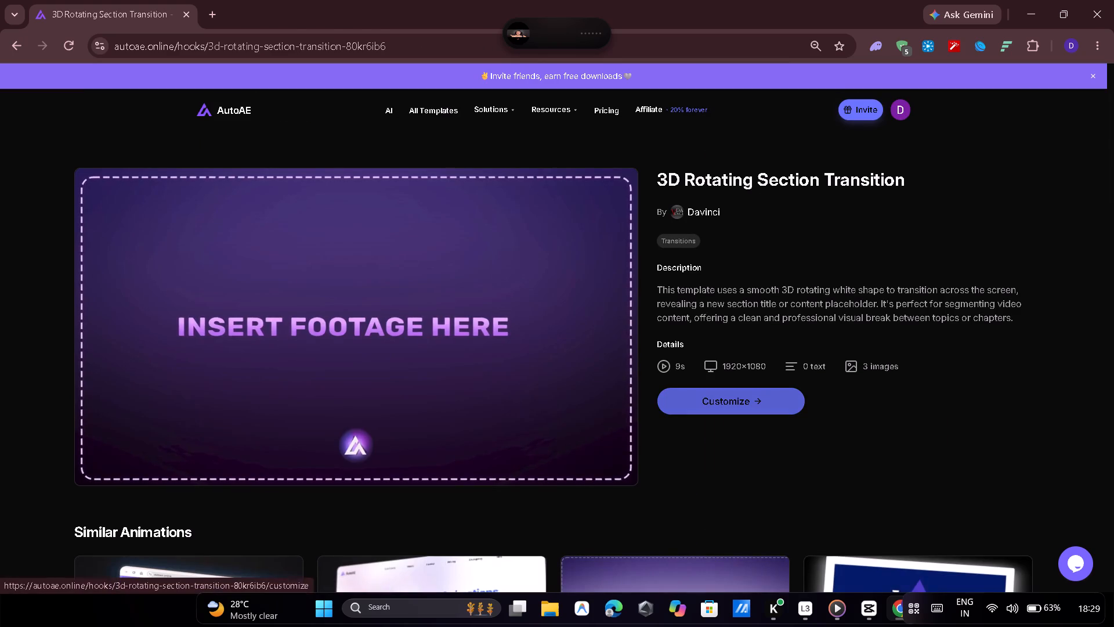
pyautogui.click(492, 401)
pyautogui.click(706, 405)
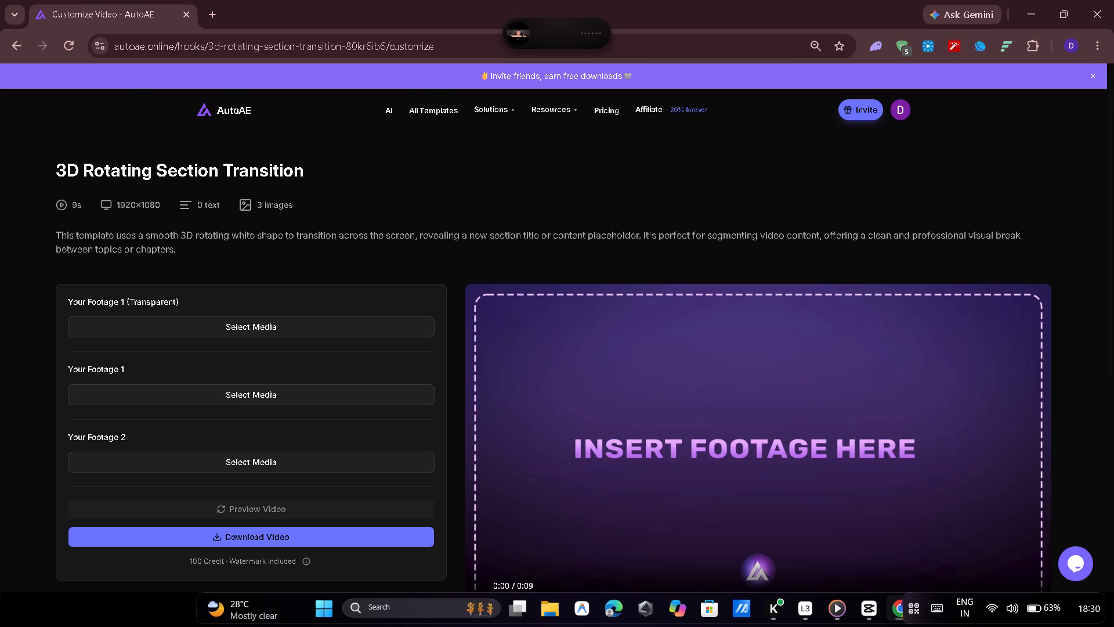
pyautogui.scroll(-1, 560, 429)
pyautogui.scroll(1, 572, 381)
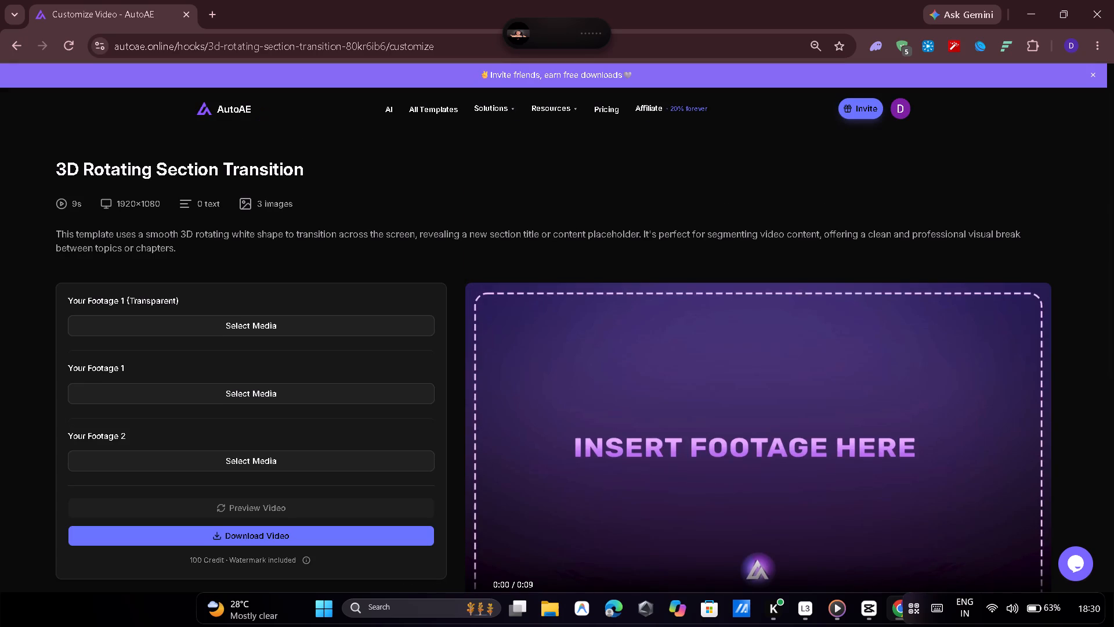
pyautogui.click(696, 383)
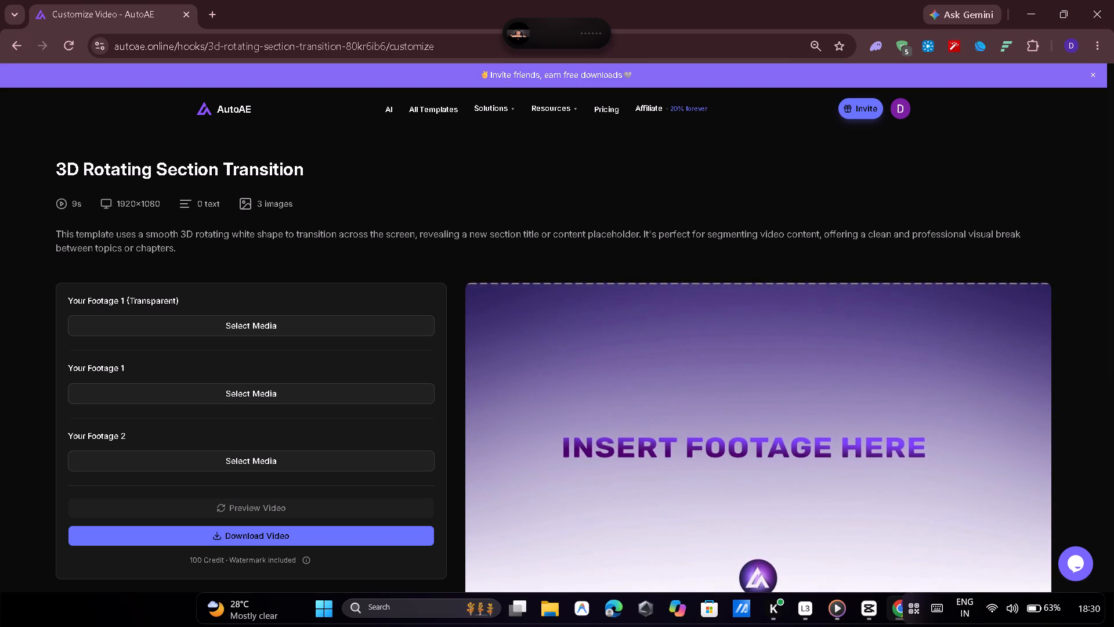
# Hide the Your Footage 1 (Transparent) layer of the template.
pyautogui.click(319, 321)
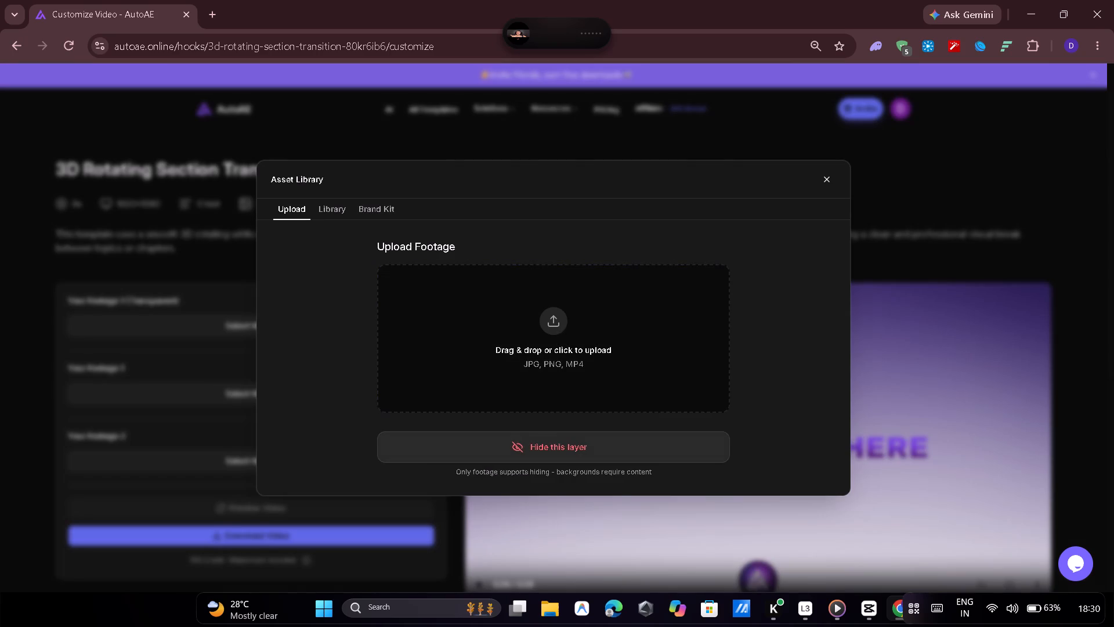
pyautogui.click(490, 448)
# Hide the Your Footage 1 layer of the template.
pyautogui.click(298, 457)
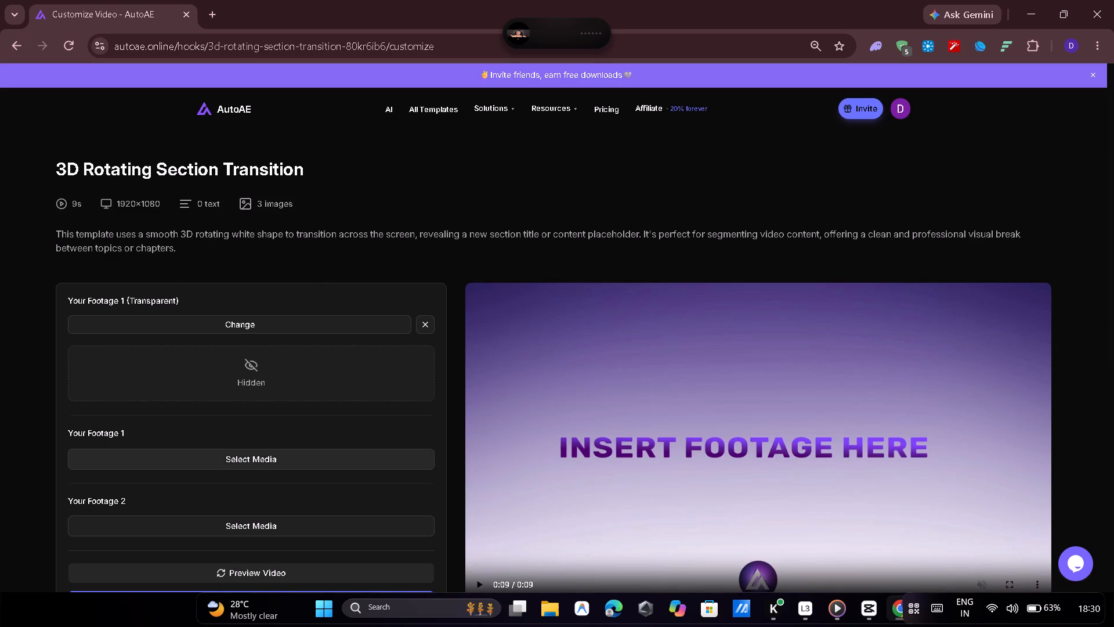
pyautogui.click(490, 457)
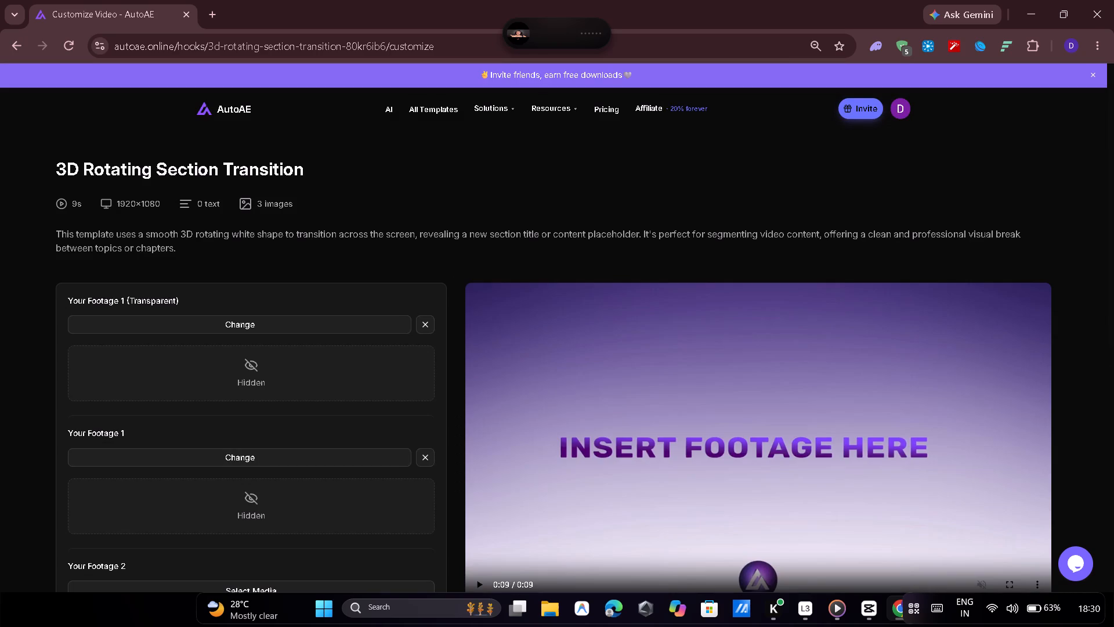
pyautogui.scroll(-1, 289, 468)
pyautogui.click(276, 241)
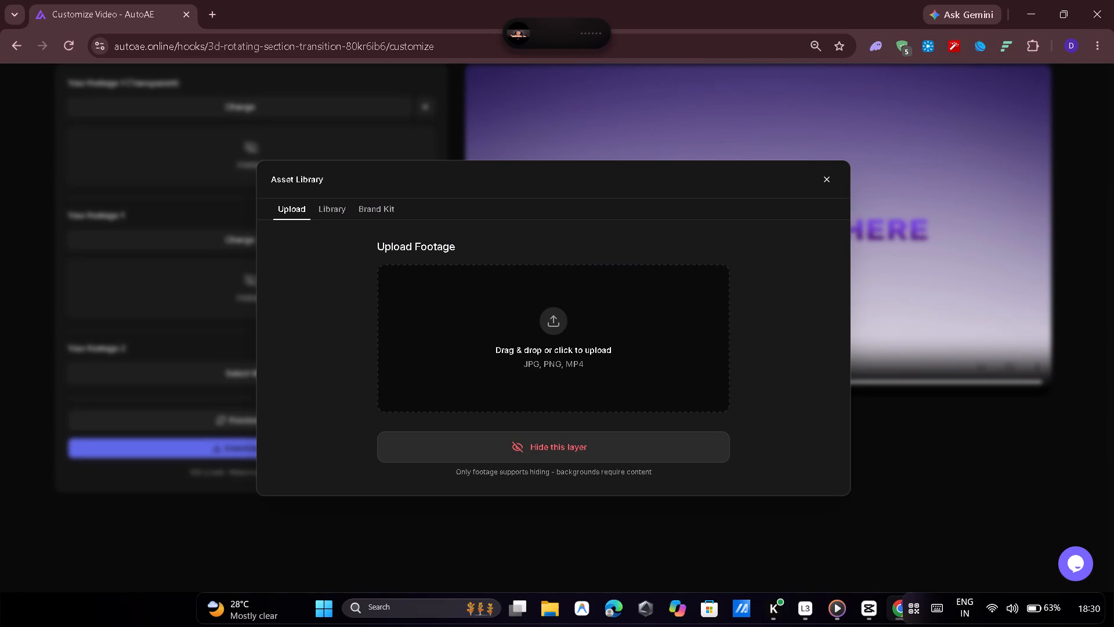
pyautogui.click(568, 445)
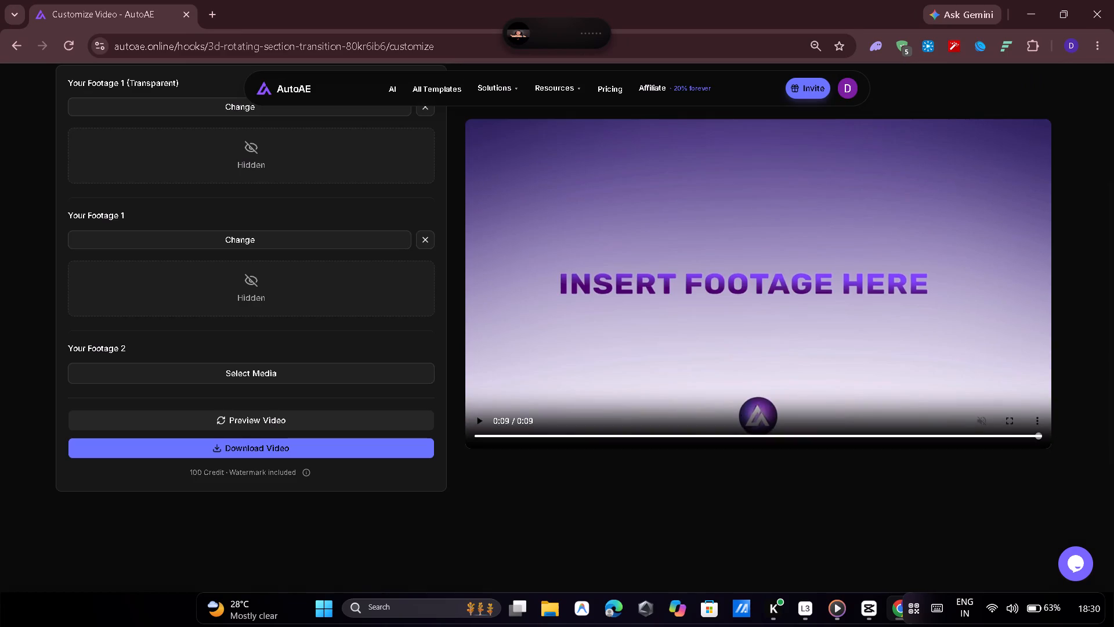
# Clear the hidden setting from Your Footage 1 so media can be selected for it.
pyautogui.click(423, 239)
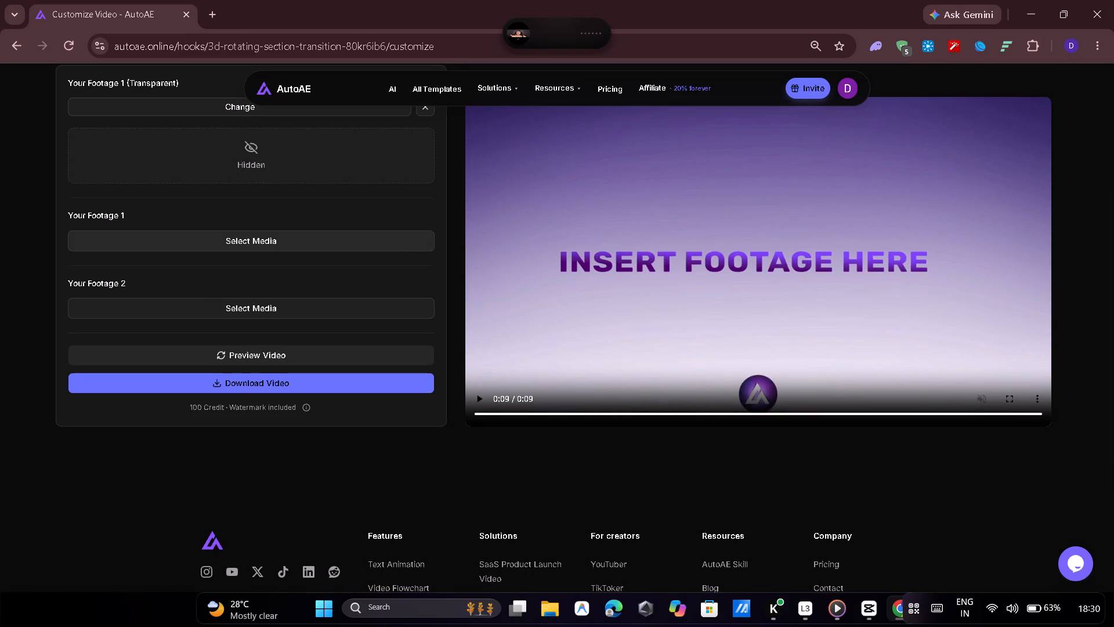
# Search Google in a new tab for money bundle, using the corrected spelling of the query.
pyautogui.click(209, 16)
pyautogui.click(472, 311)
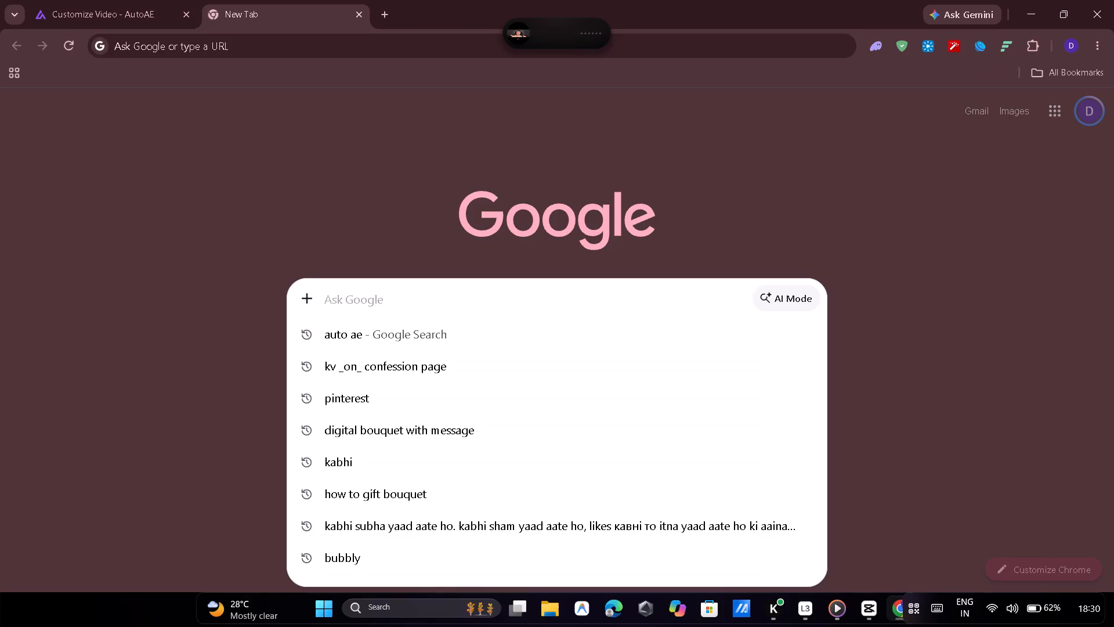
pyautogui.write('money buundle')
pyautogui.press('BackSpace')
pyautogui.press('BackSpace')
pyautogui.press('BackSpace')
pyautogui.press('BackSpace')
pyautogui.press('BackSpace')
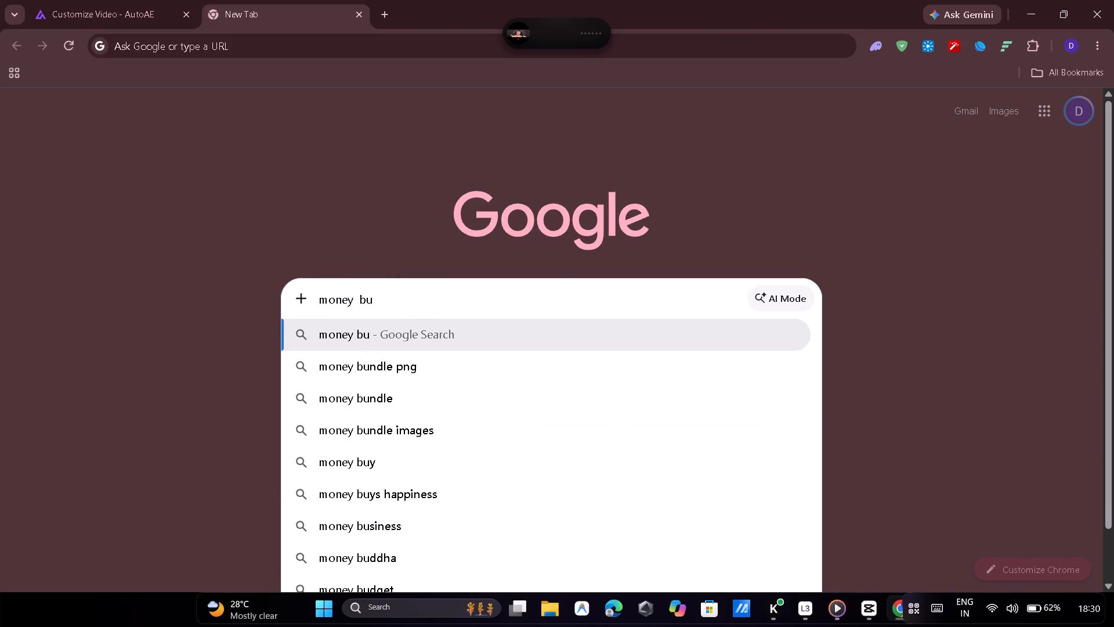
pyautogui.write('nle')
pyautogui.press('Return')
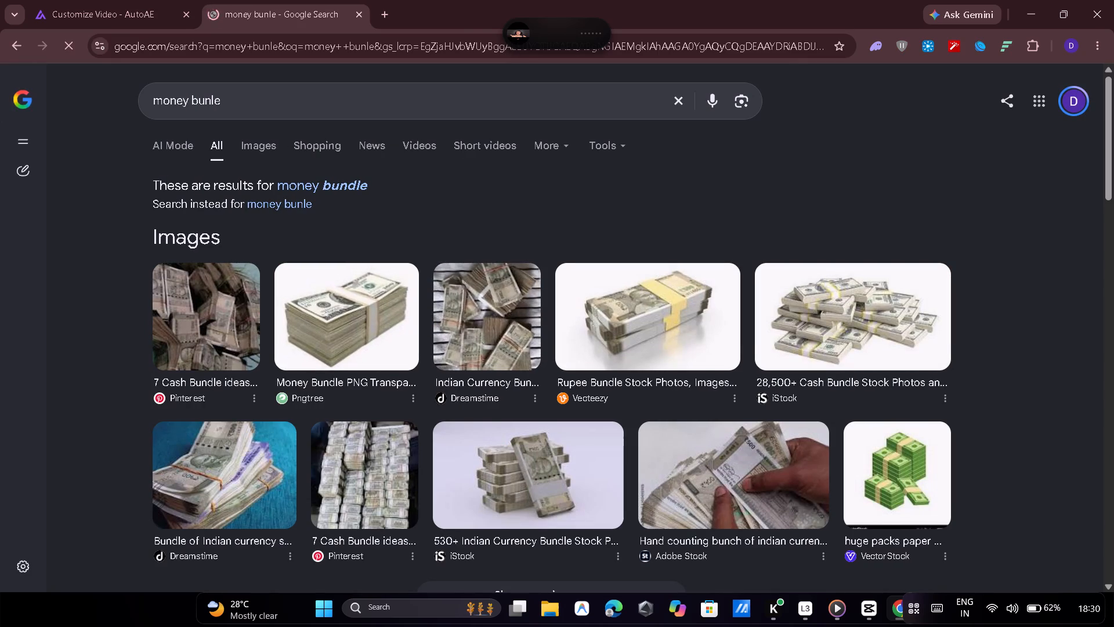
pyautogui.scroll(-2, 502, 356)
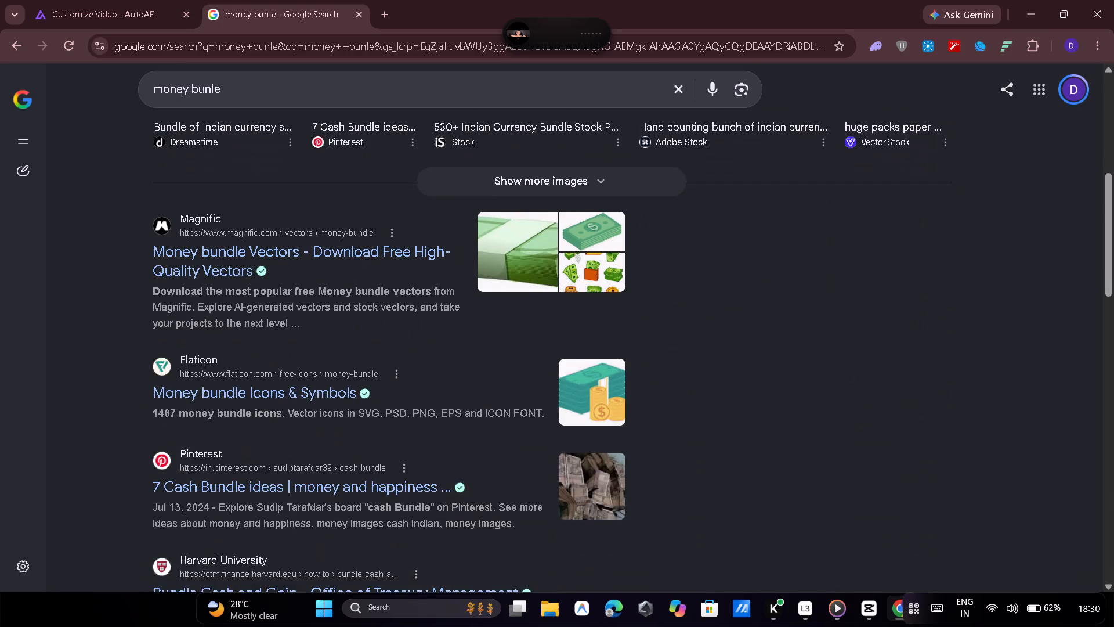
pyautogui.scroll(6, 502, 356)
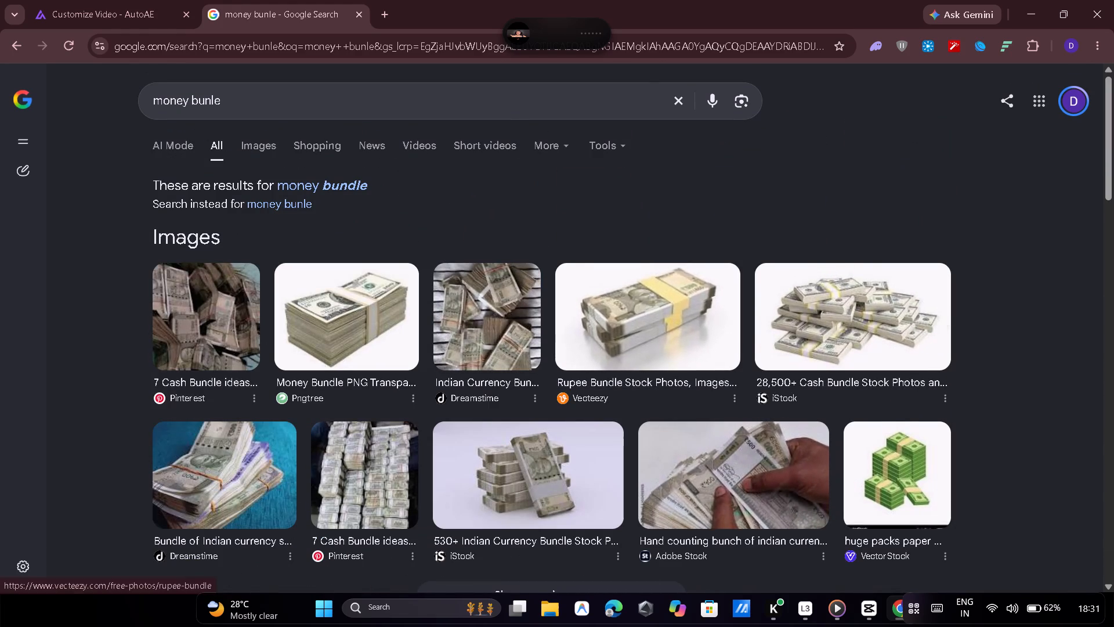
pyautogui.click(336, 189)
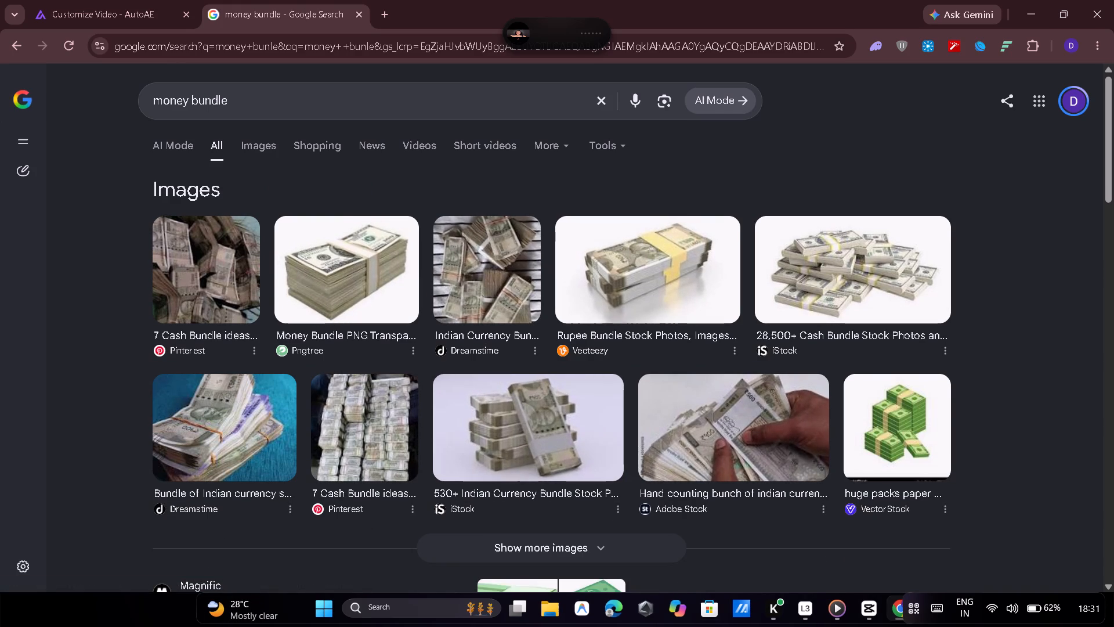
# View iStock's Indian Currency Bundle stock photos page and return to the search results.
pyautogui.click(502, 500)
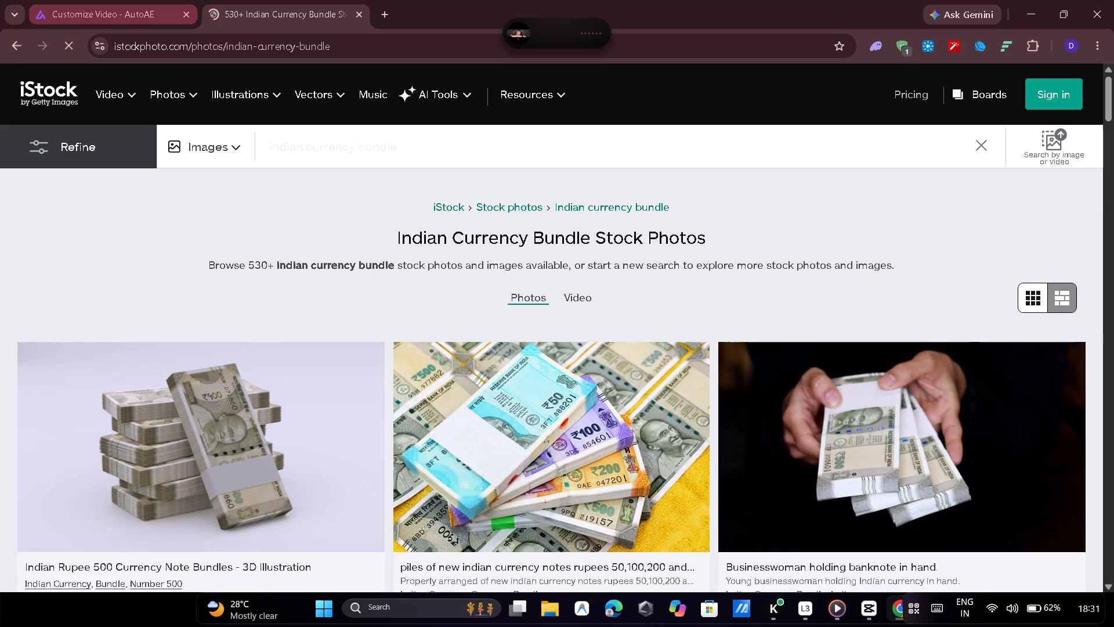
pyautogui.click(6, 39)
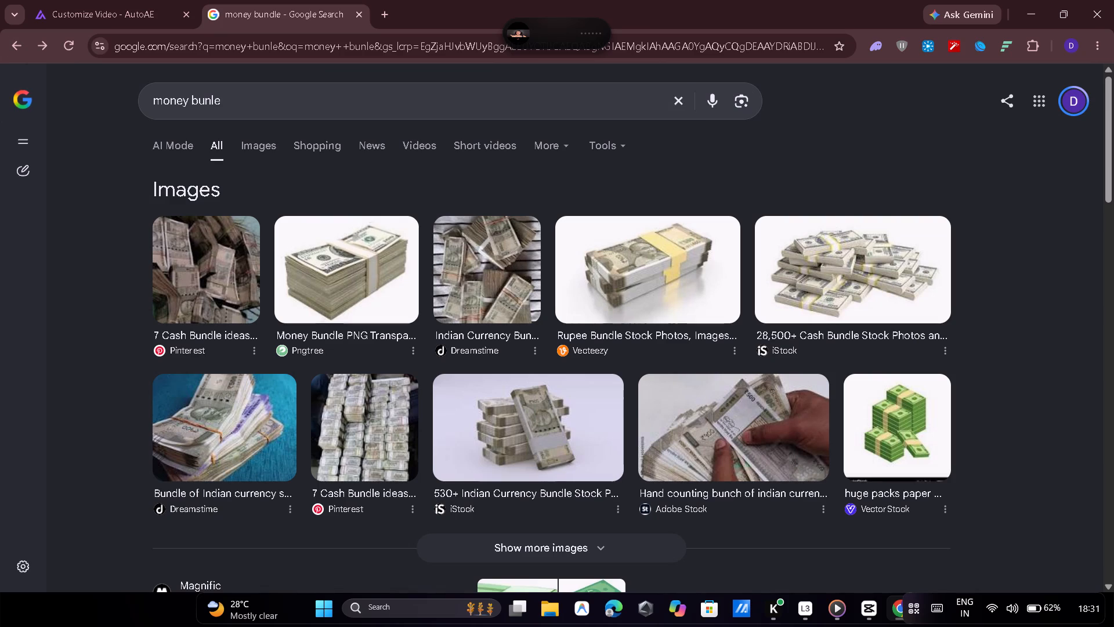
pyautogui.scroll(-3, 388, 271)
pyautogui.scroll(3, 388, 271)
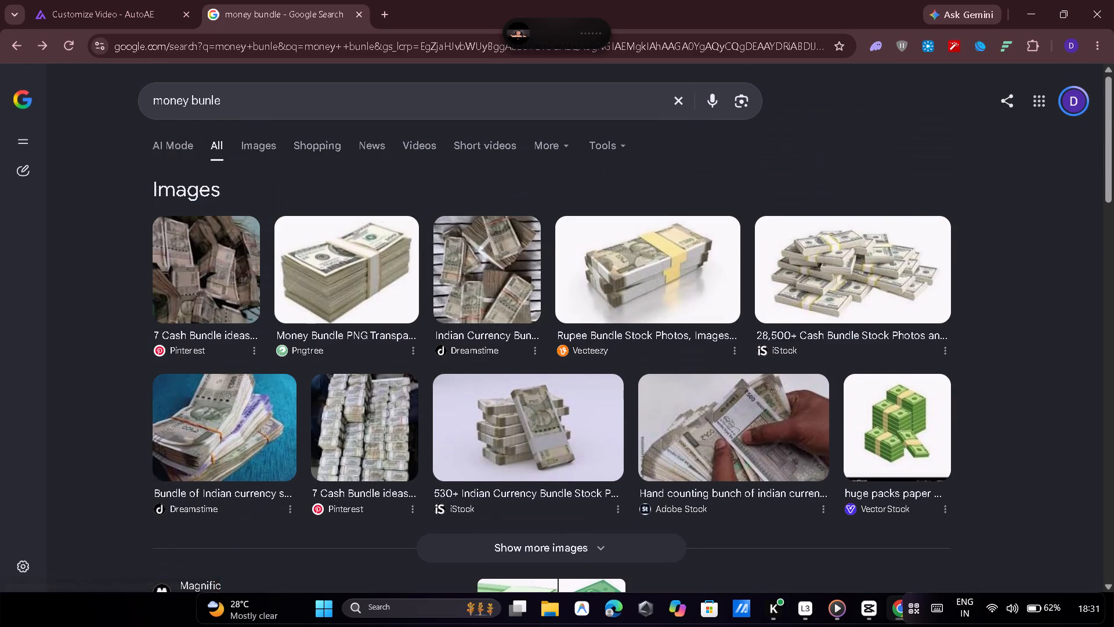
pyautogui.click(270, 149)
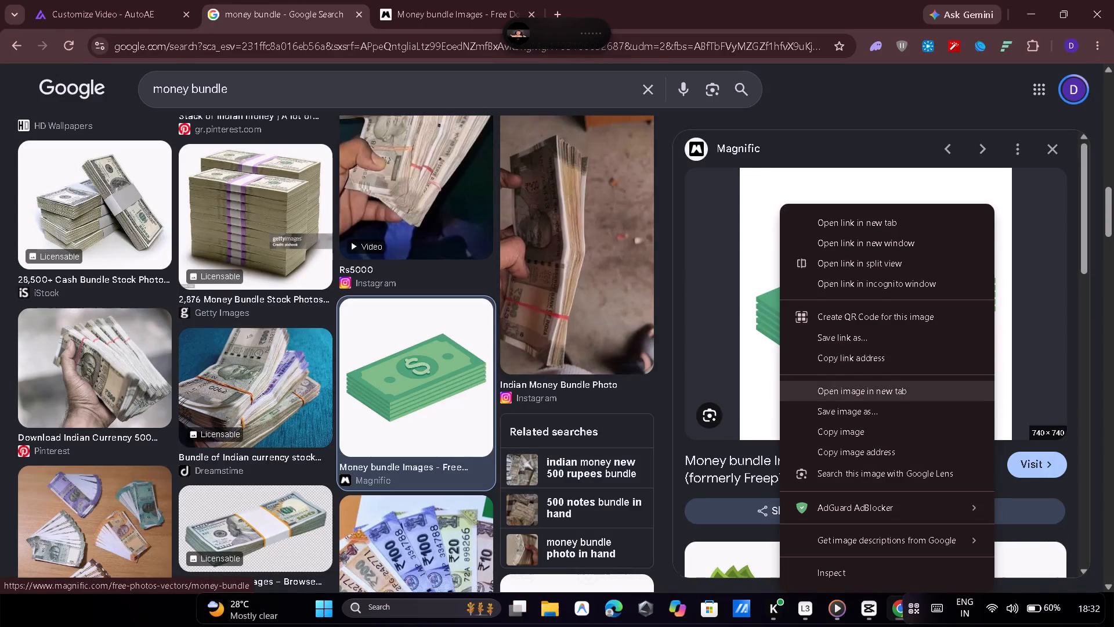
pyautogui.click(826, 412)
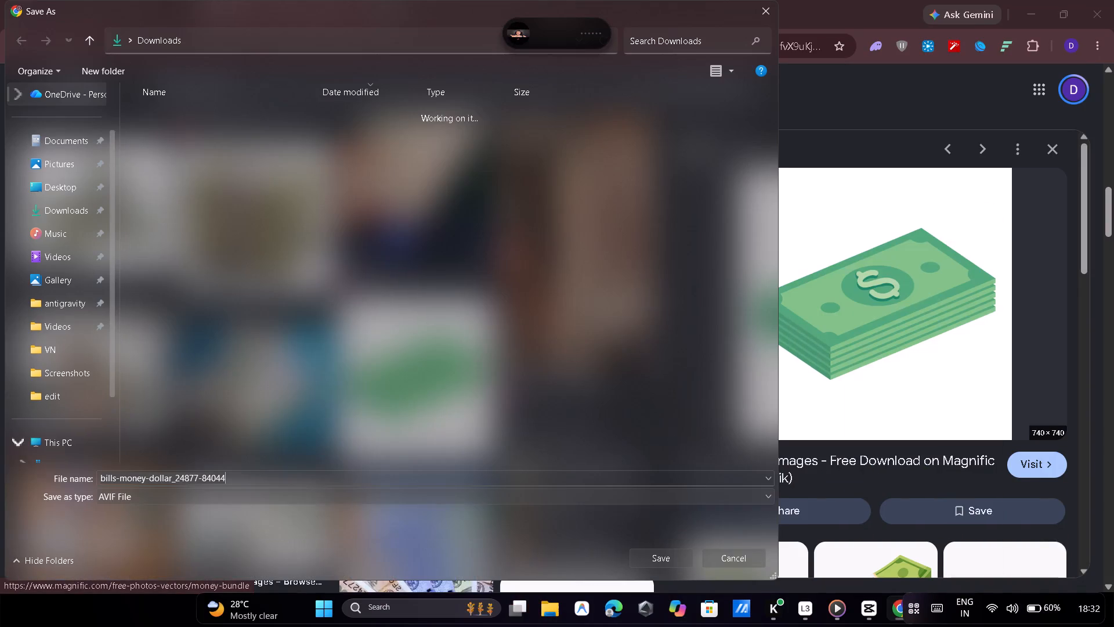
pyautogui.click(653, 567)
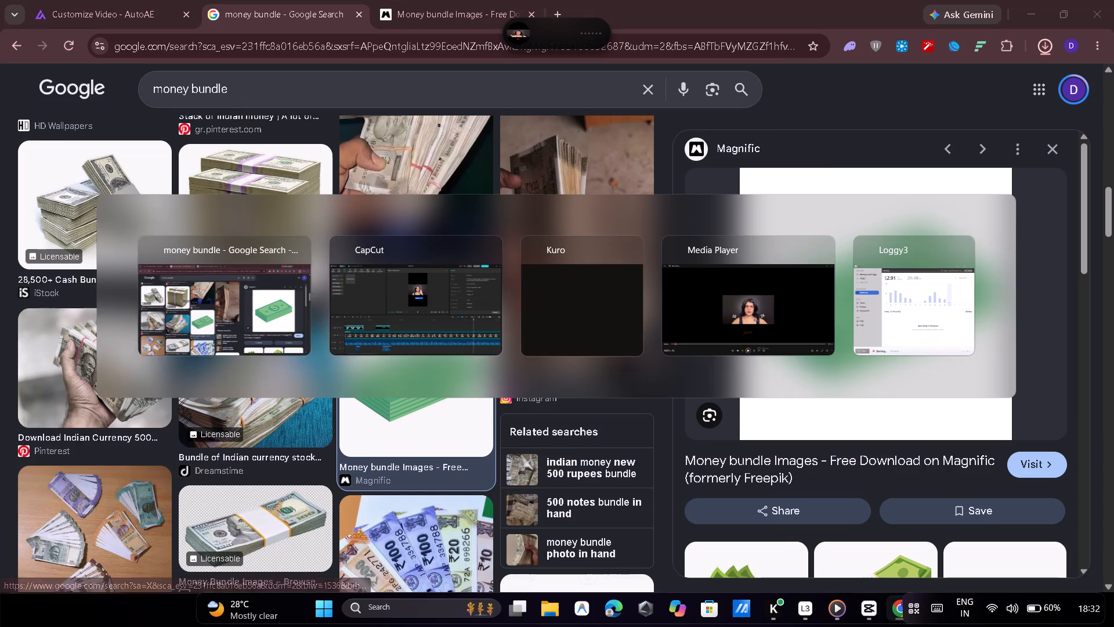
# Return to the AutoAE page and upload the saved dollar bundle image from Downloads as Your Footage 1.
pyautogui.moveTo(141, 17); pyautogui.dragTo(258, 271)
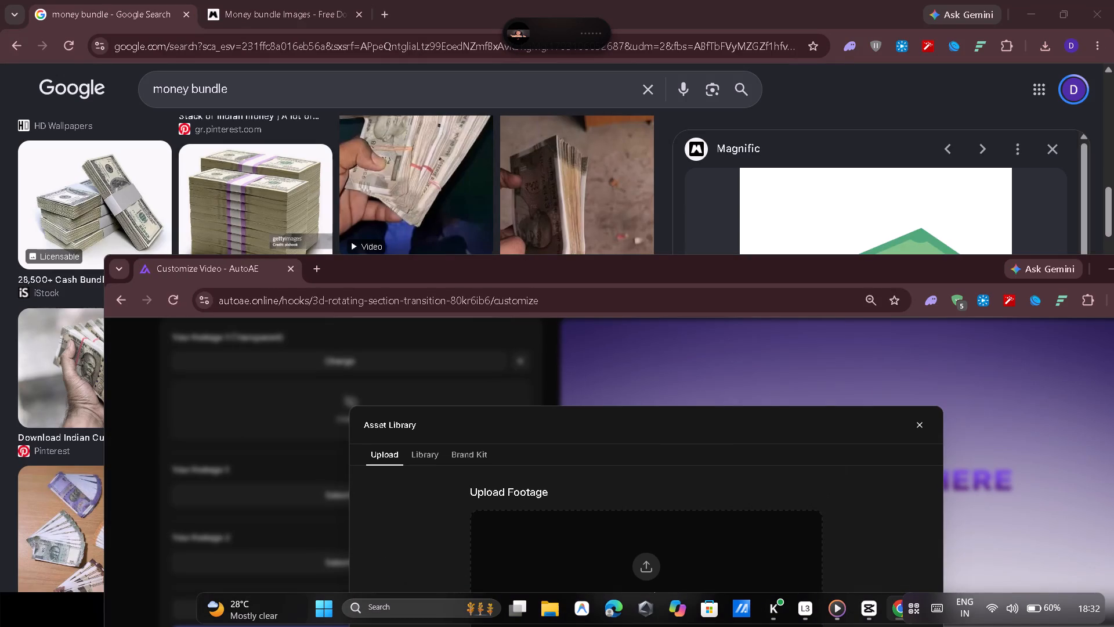
pyautogui.moveTo(245, 263); pyautogui.dragTo(163, 15)
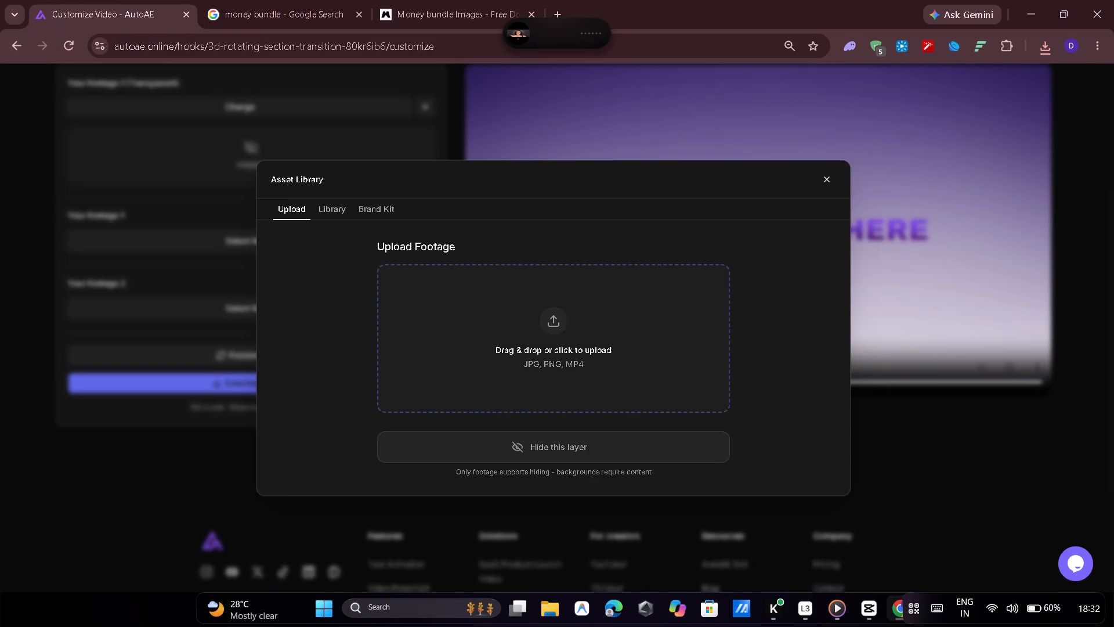
pyautogui.click(569, 312)
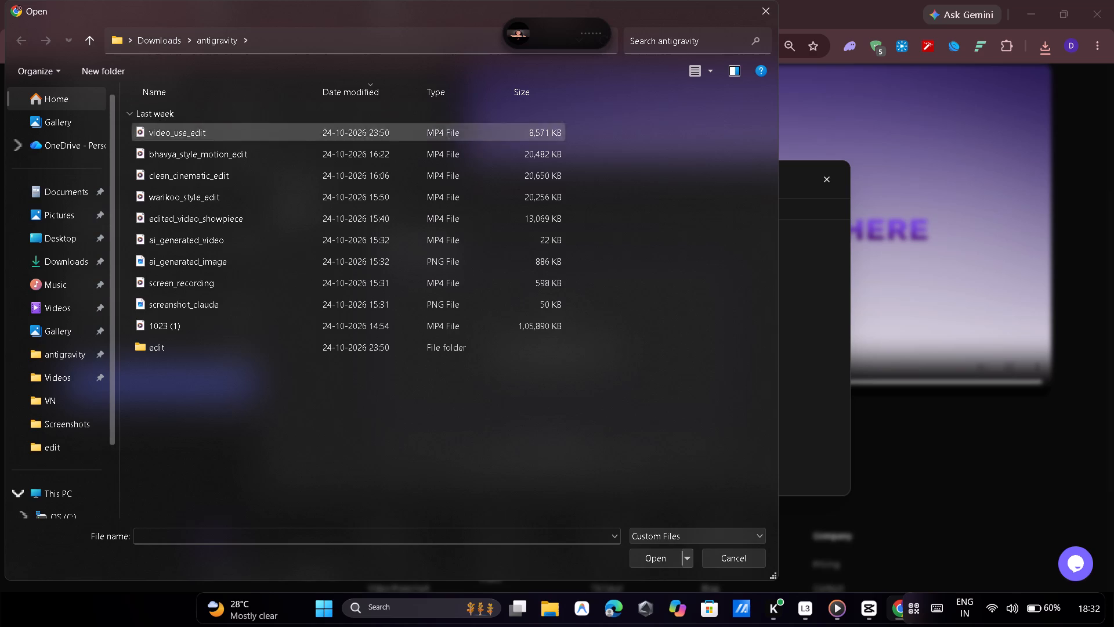
pyautogui.click(73, 268)
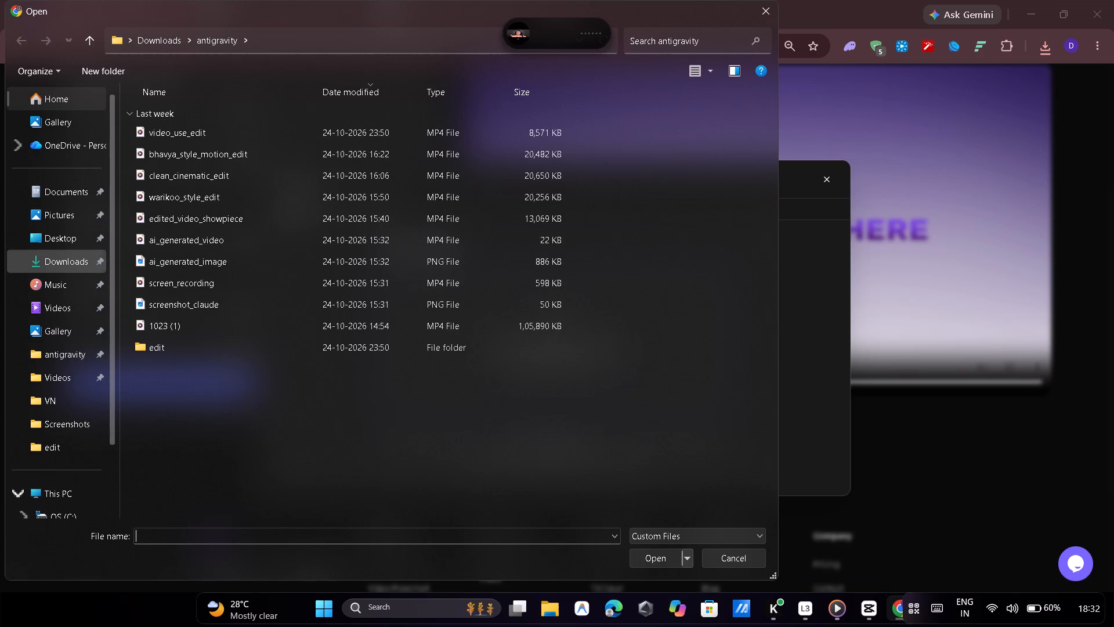
pyautogui.doubleClick(249, 138)
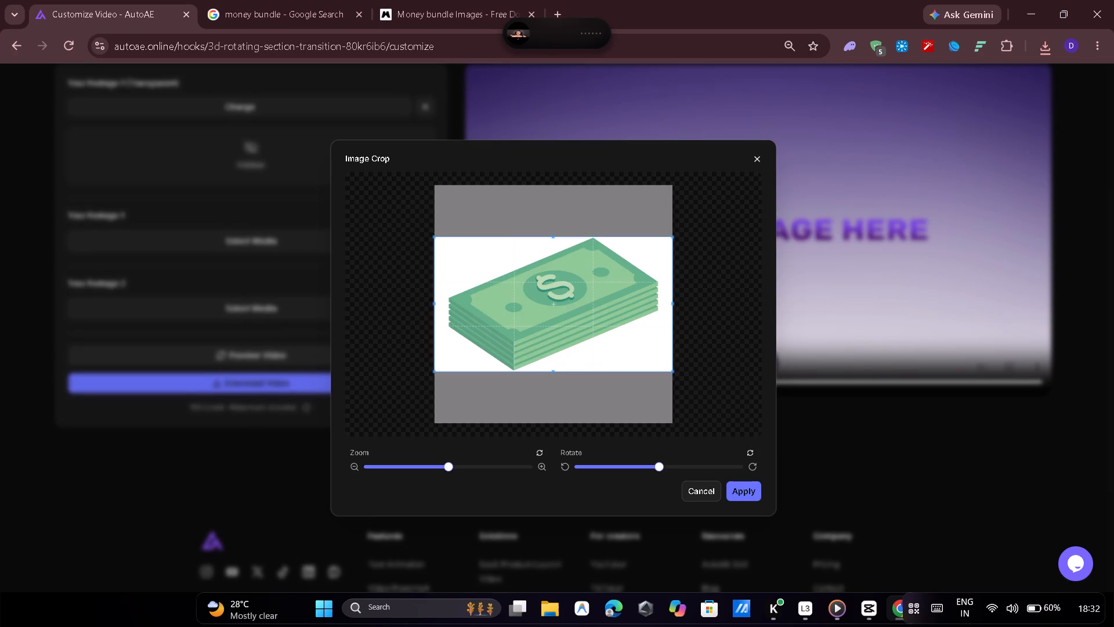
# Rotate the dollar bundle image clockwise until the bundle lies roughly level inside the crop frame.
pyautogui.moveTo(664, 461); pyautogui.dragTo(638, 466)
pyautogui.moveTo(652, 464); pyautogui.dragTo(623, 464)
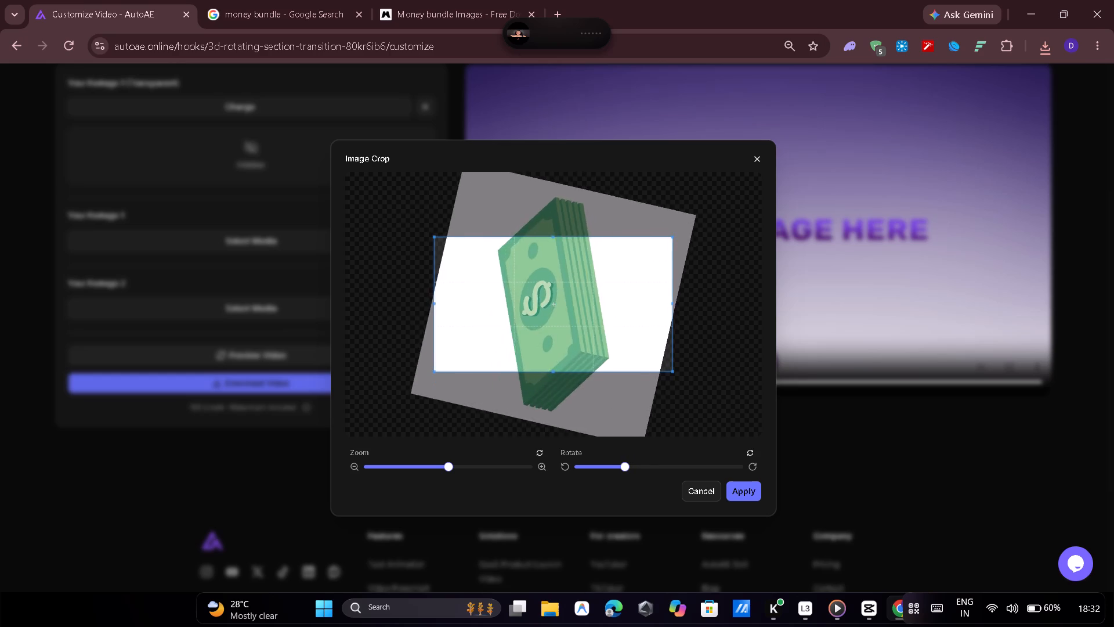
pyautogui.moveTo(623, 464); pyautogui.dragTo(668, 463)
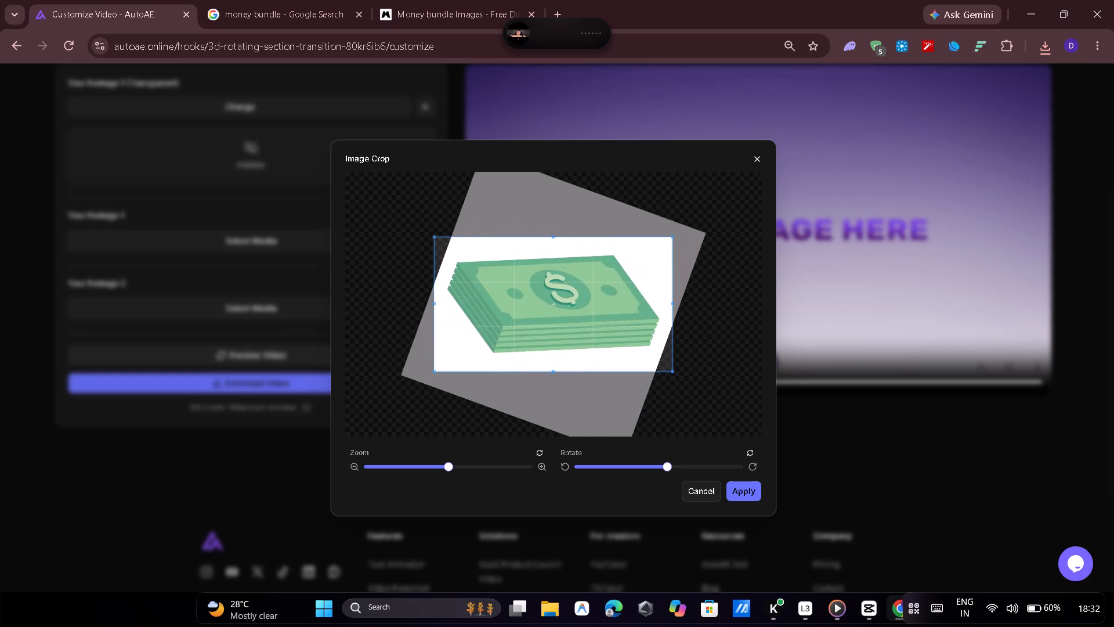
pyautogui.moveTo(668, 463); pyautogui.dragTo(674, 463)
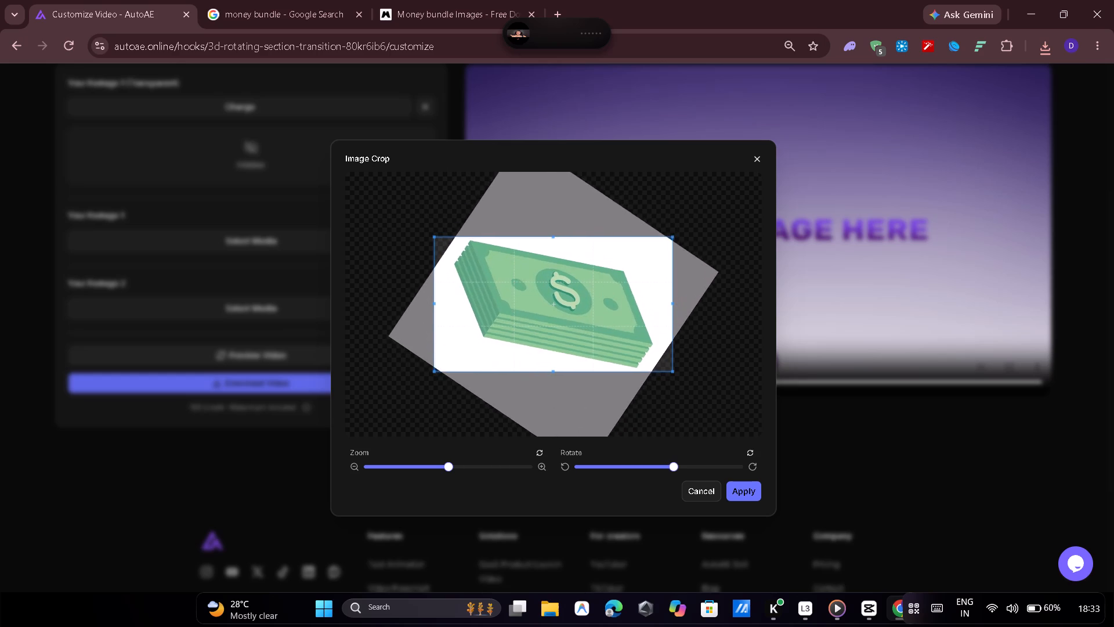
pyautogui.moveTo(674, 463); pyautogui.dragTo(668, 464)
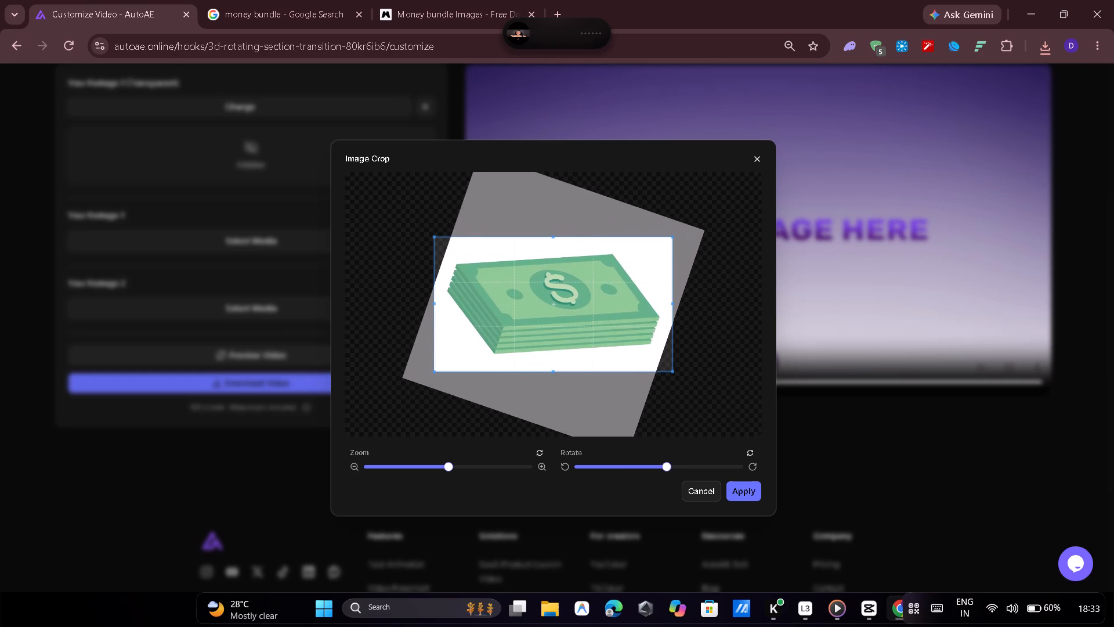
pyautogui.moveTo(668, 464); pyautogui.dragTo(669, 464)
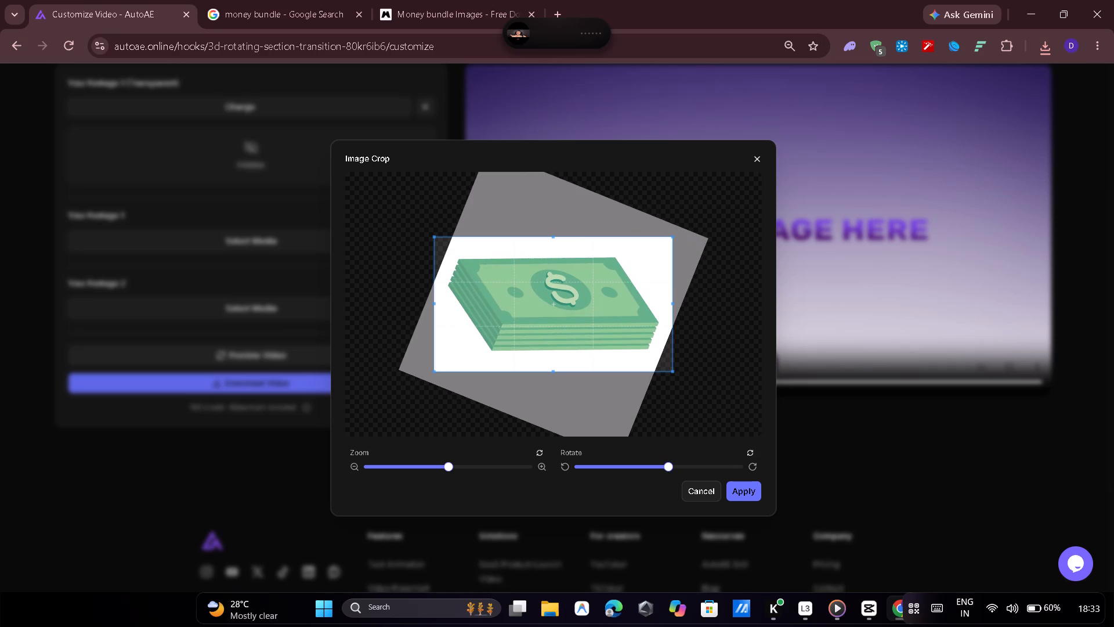
# Tighten the crop frame around the dollar bundle, leaving a narrow white margin at its sides.
pyautogui.moveTo(673, 236); pyautogui.dragTo(672, 245)
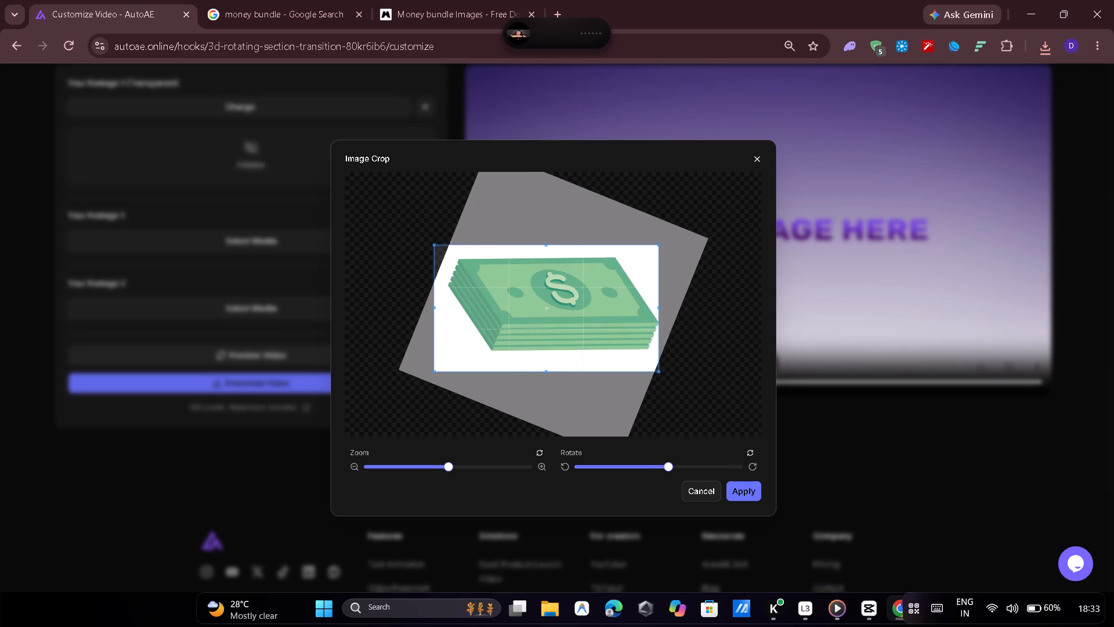
pyautogui.moveTo(435, 244); pyautogui.dragTo(462, 253)
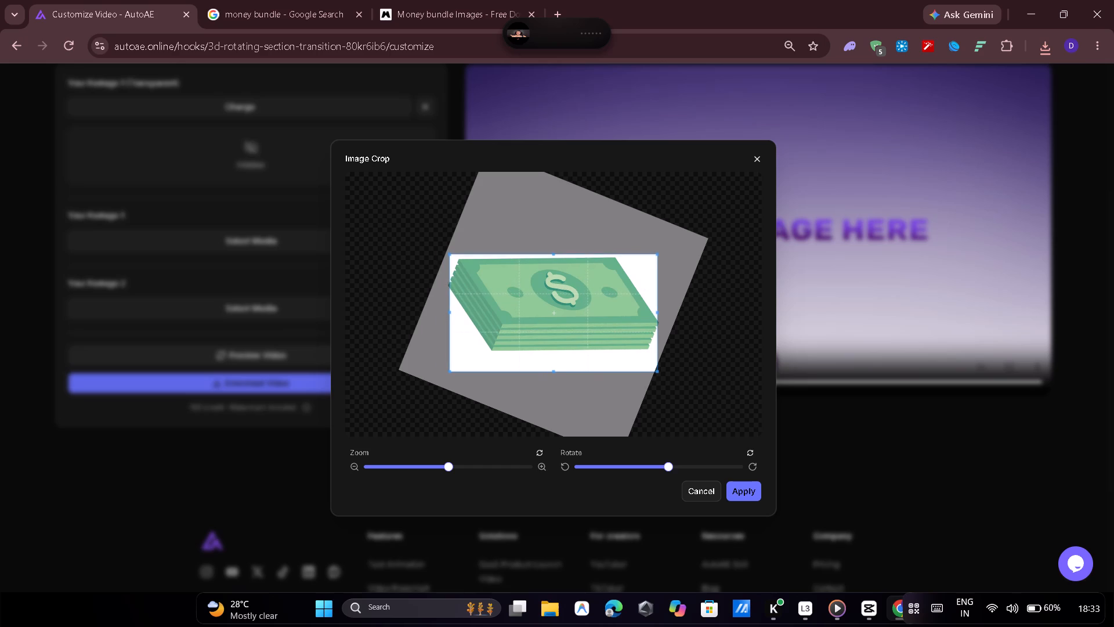
pyautogui.moveTo(462, 253); pyautogui.dragTo(449, 253)
pyautogui.moveTo(554, 372); pyautogui.dragTo(552, 365)
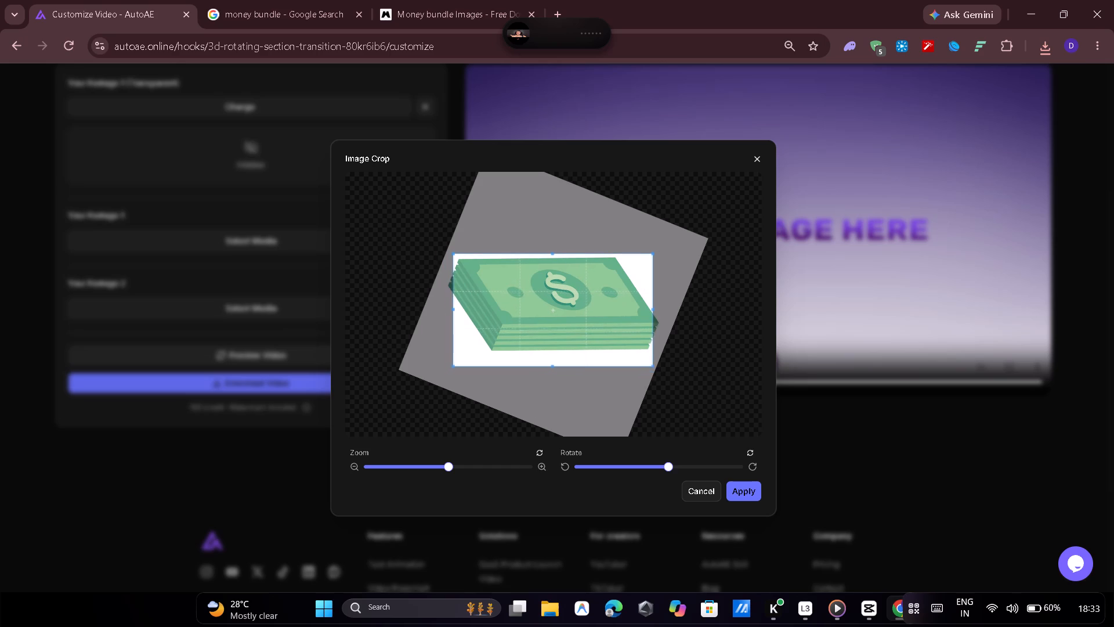
pyautogui.moveTo(552, 365); pyautogui.dragTo(569, 377)
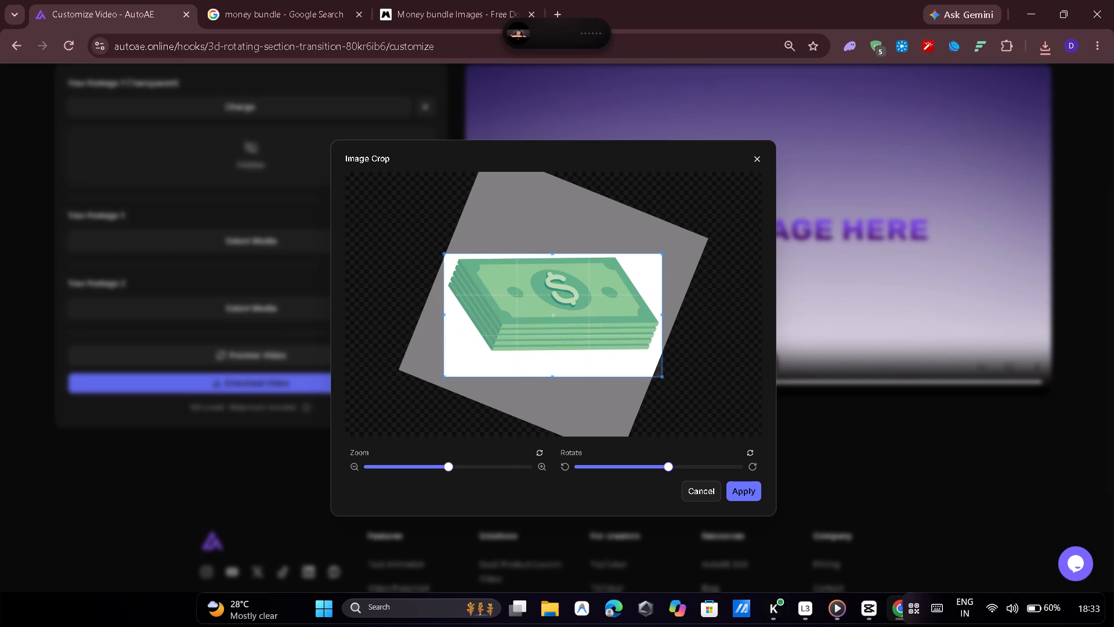
# Rotate the dollar bundle image so it lies level with its stacked edges above the dollar face, and apply the crop.
pyautogui.moveTo(662, 464); pyautogui.dragTo(551, 472)
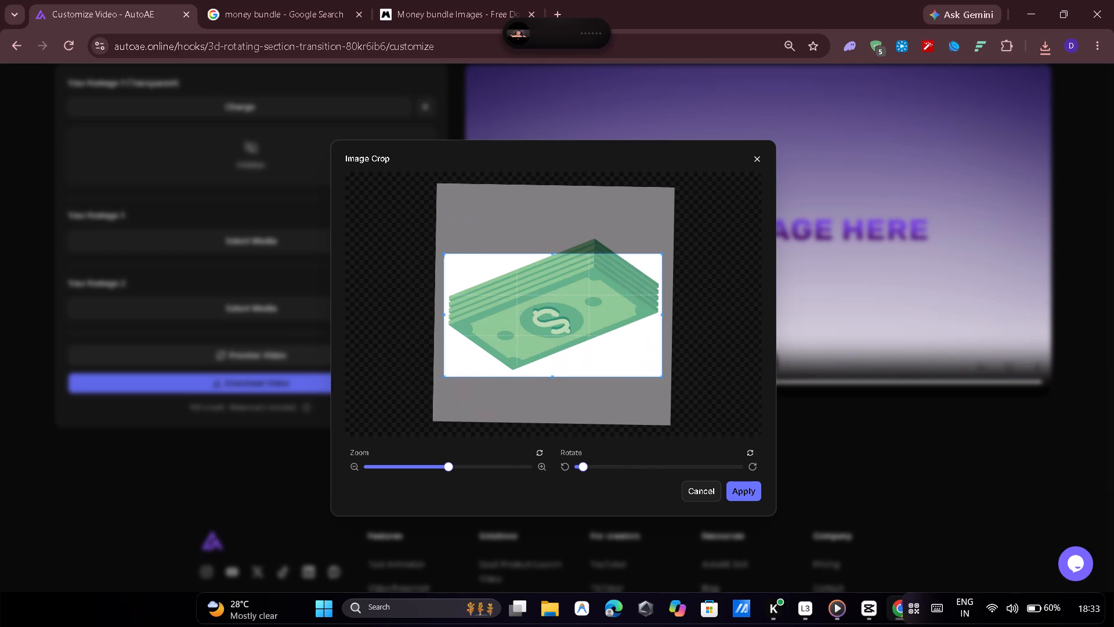
pyautogui.moveTo(551, 472); pyautogui.dragTo(596, 471)
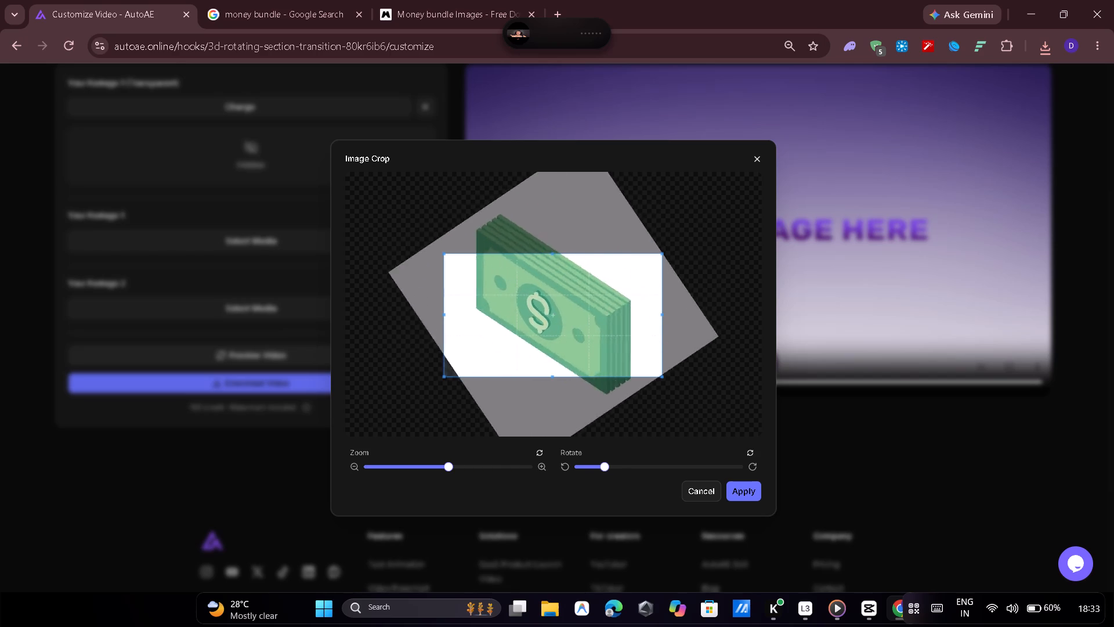
pyautogui.moveTo(596, 471); pyautogui.dragTo(585, 471)
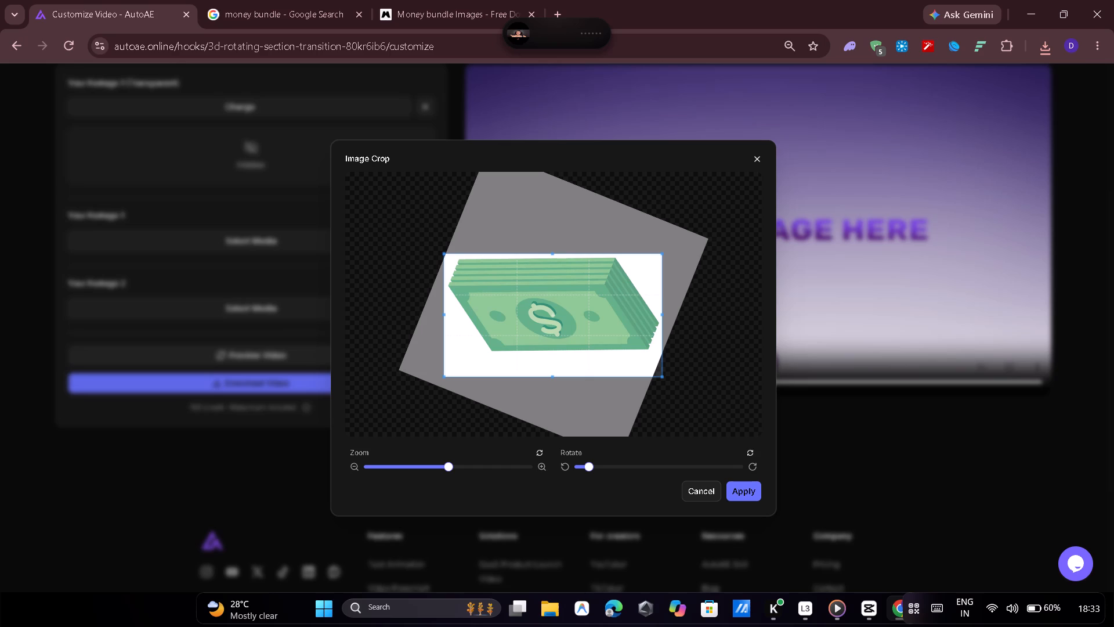
pyautogui.click(447, 464)
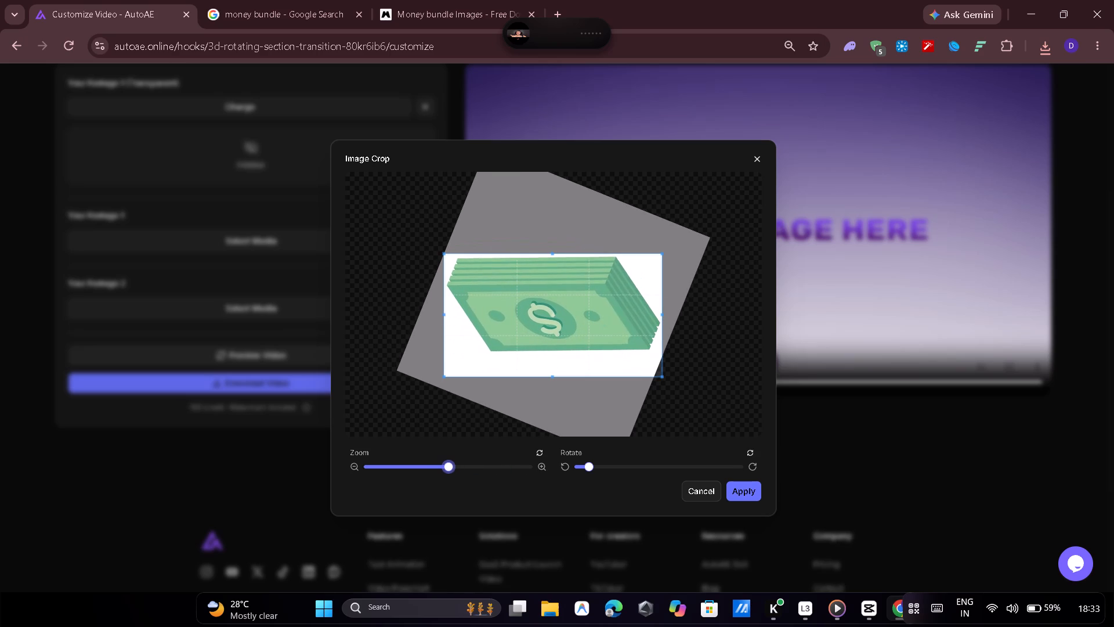
pyautogui.click(735, 491)
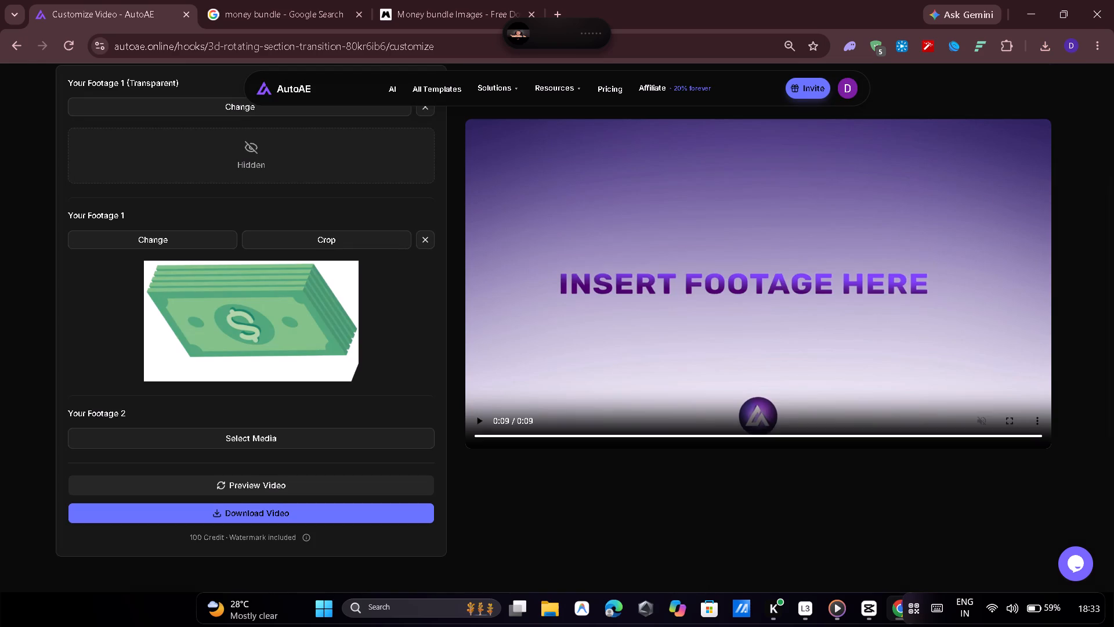
# Play the current template preview video.
pyautogui.click(477, 429)
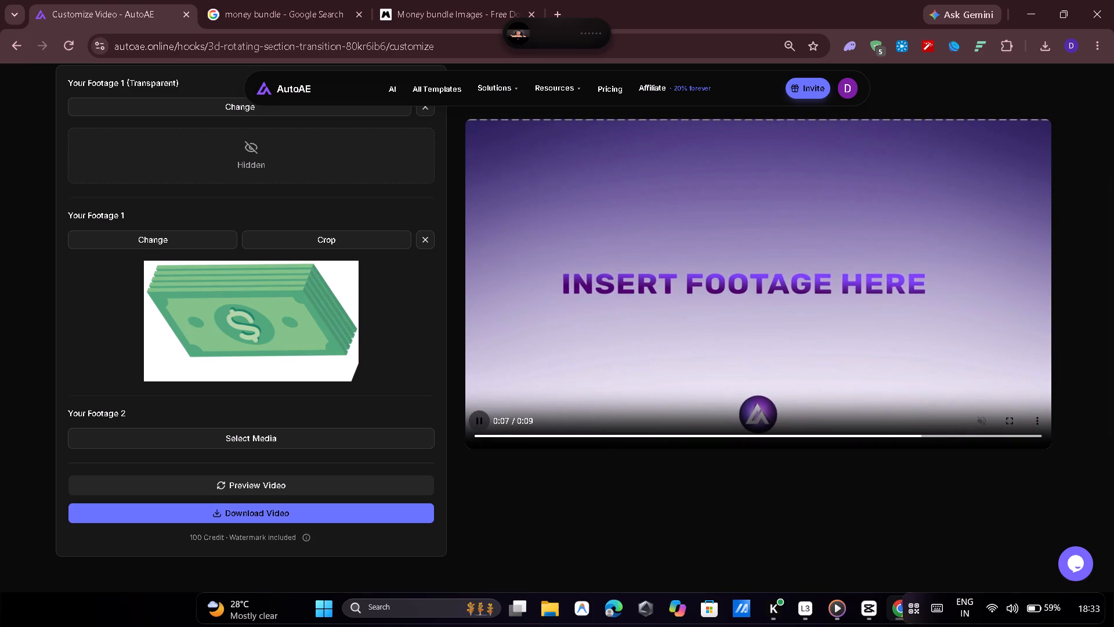
# Generate a new video preview with the dollar bundle as Your Footage 1 and play it.
pyautogui.scroll(2, 355, 422)
pyautogui.scroll(-3, 355, 422)
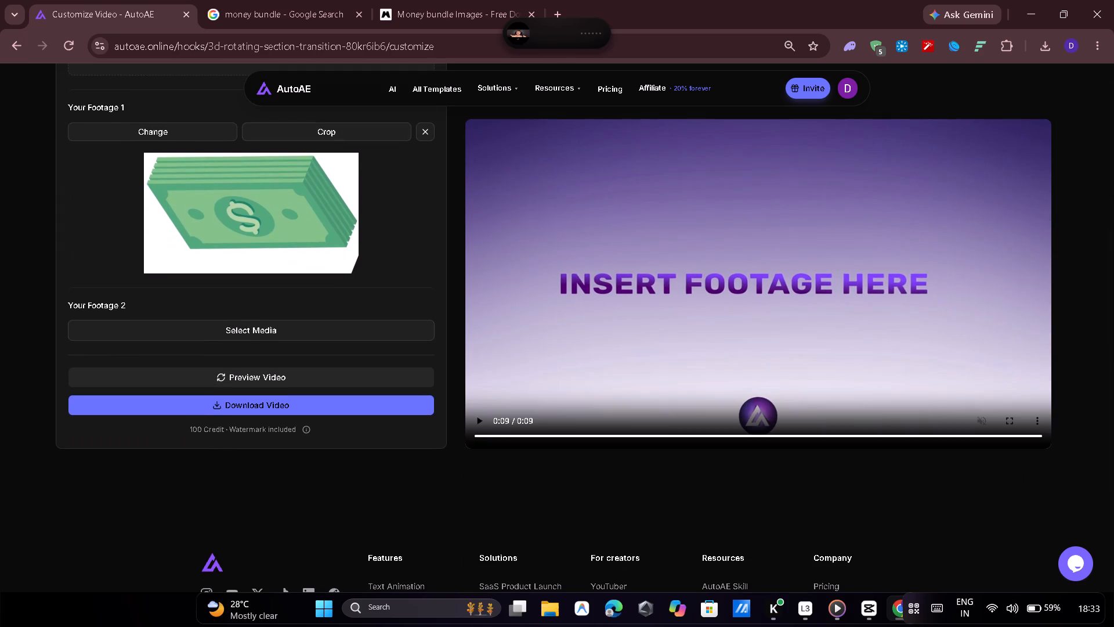
pyautogui.click(287, 373)
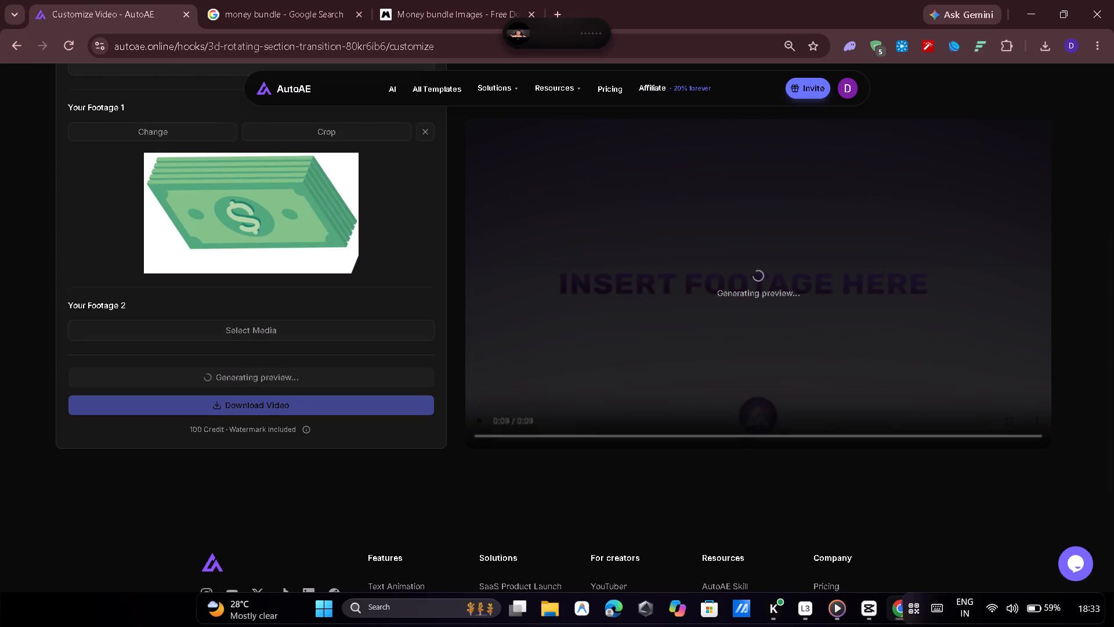
pyautogui.scroll(1, 609, 509)
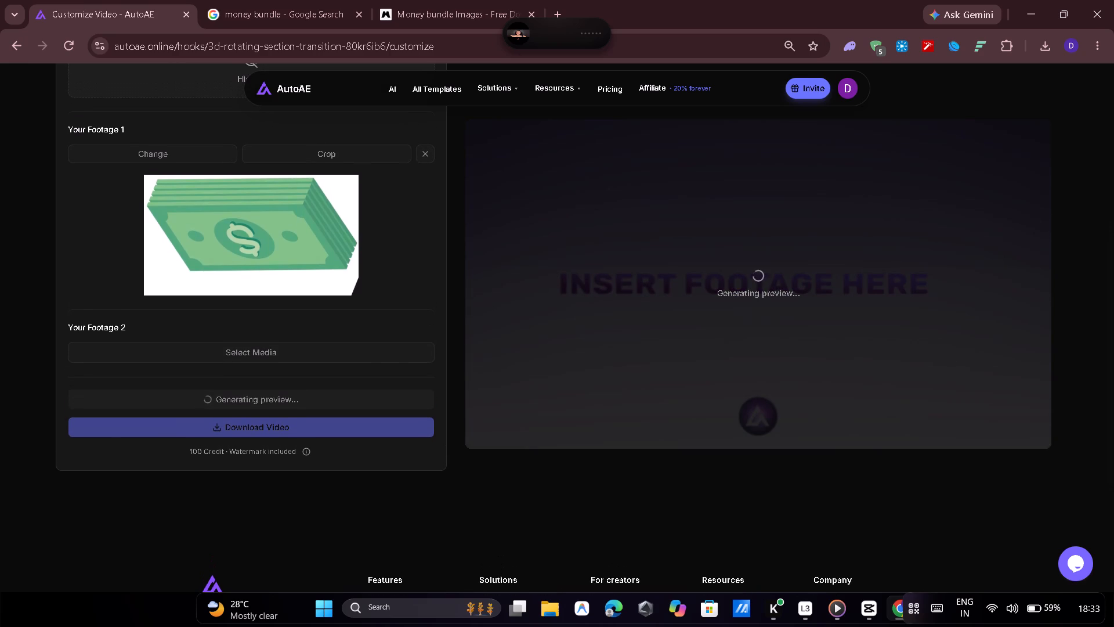
pyautogui.scroll(1, 672, 383)
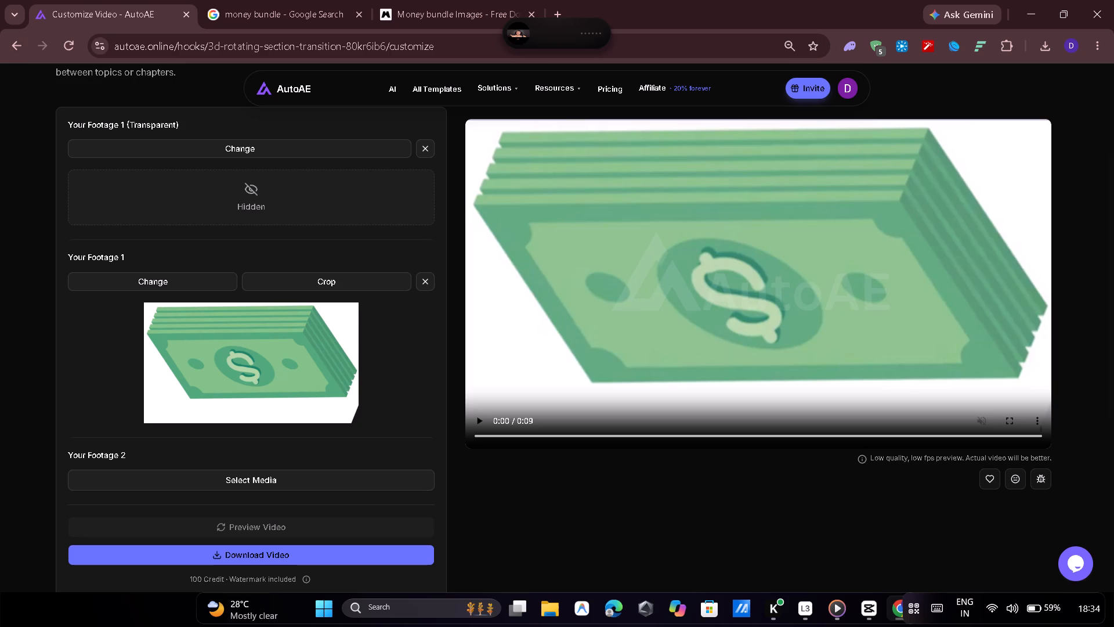
pyautogui.click(483, 421)
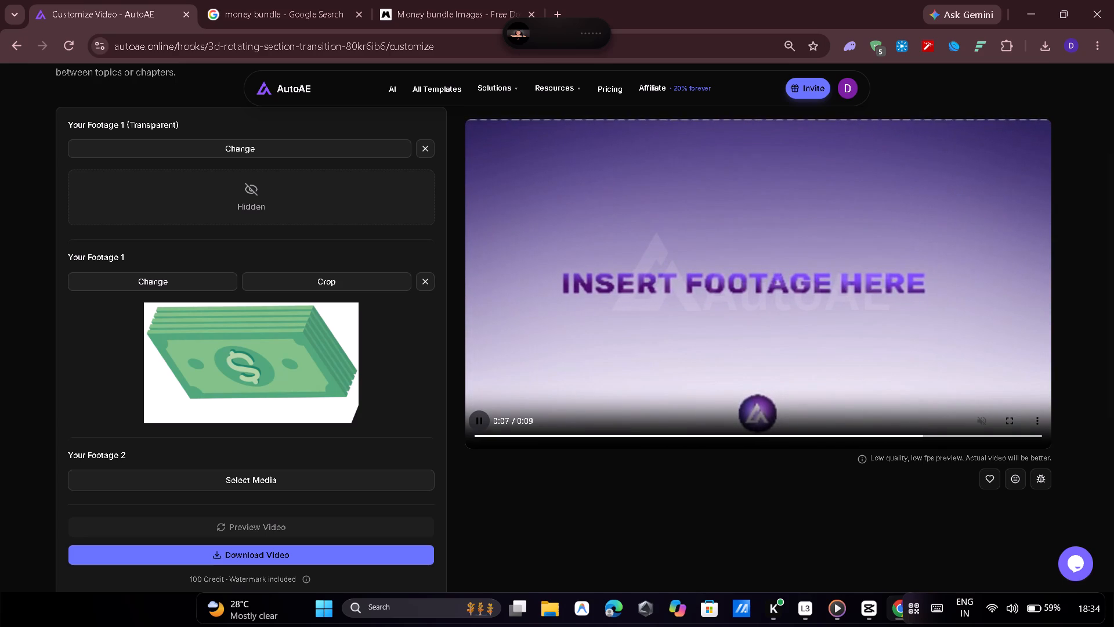
# Replay the generated preview with the dollar bundle footage and pause it at the Insert Footage Here section.
pyautogui.click(483, 421)
pyautogui.click(483, 421)
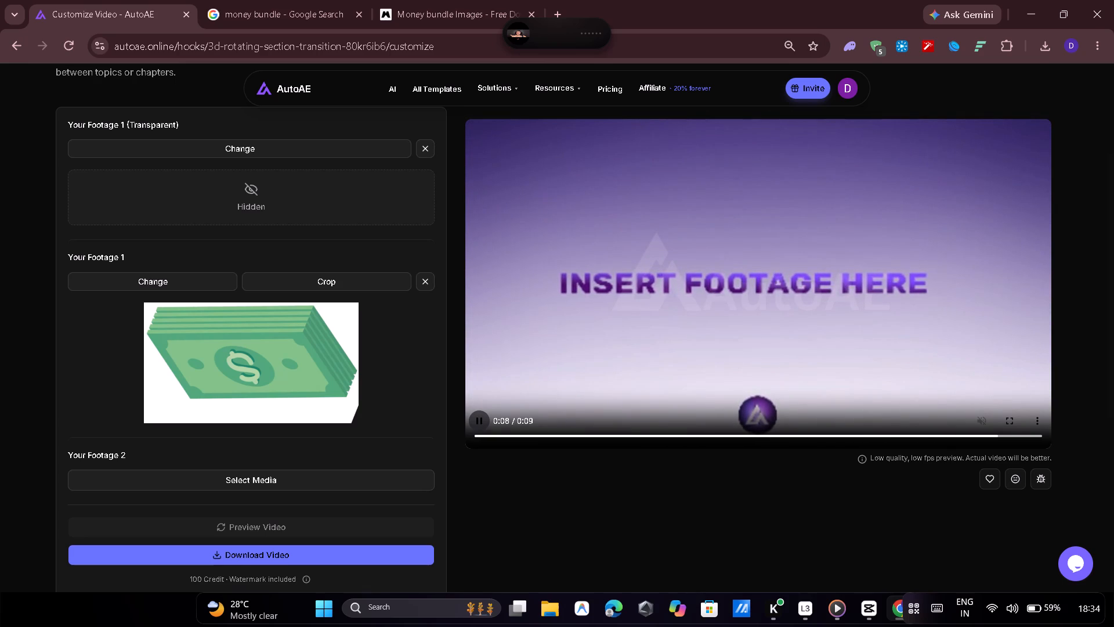
pyautogui.click(483, 421)
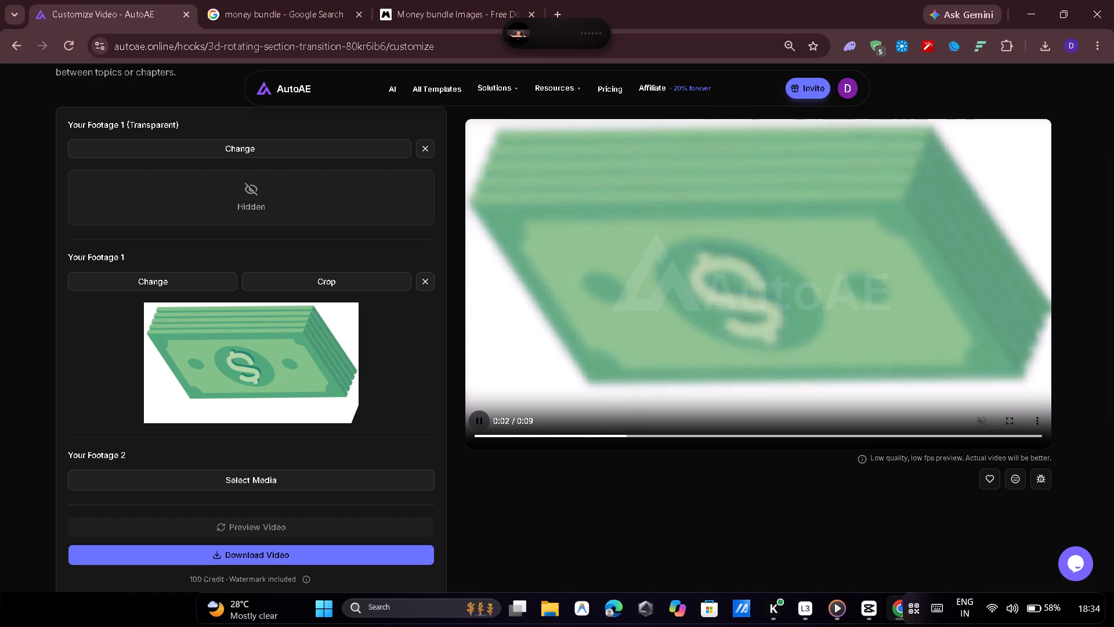
pyautogui.click(483, 421)
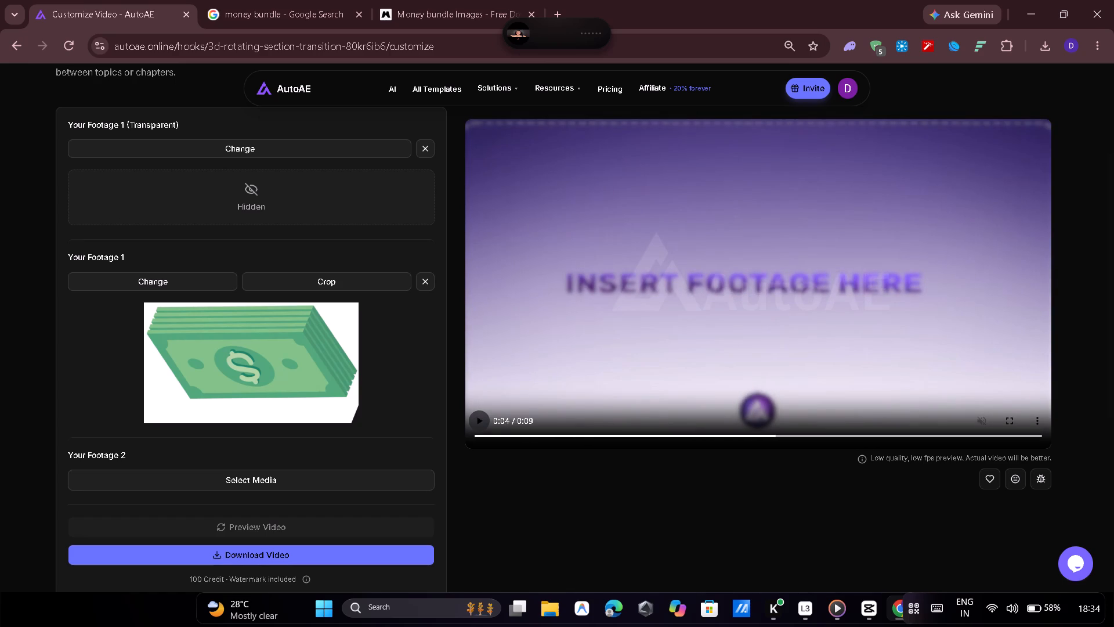
# Return to the 3D Rotating Section Transition page and preview the Professional Interface Tap and Surreal Hand and Floating Content Spotlight templates.
pyautogui.click(17, 50)
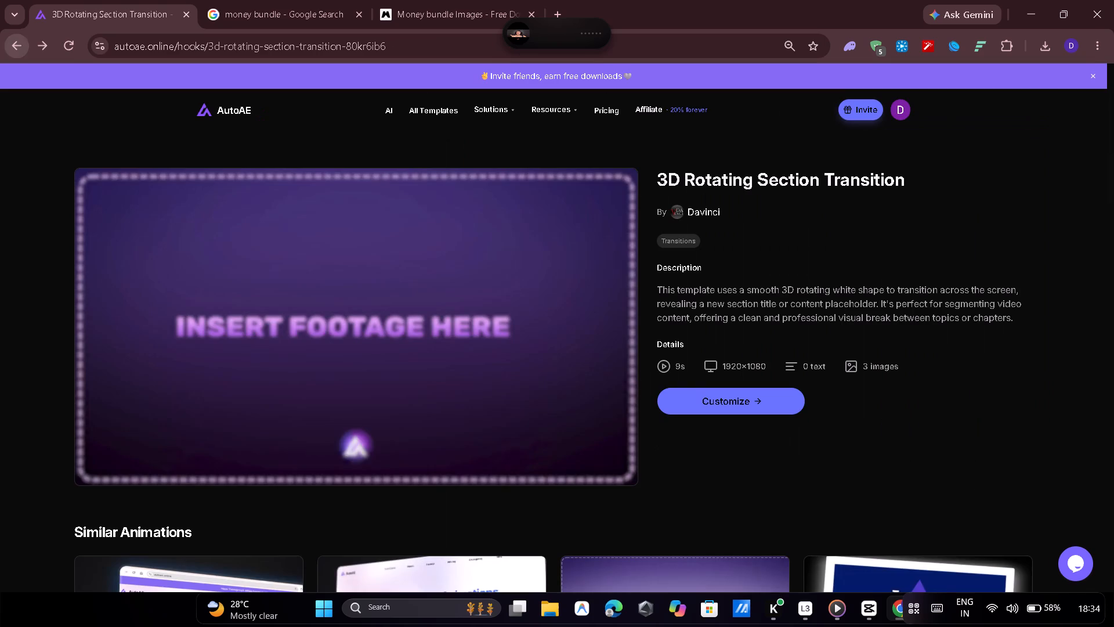
pyautogui.scroll(-1, 312, 200)
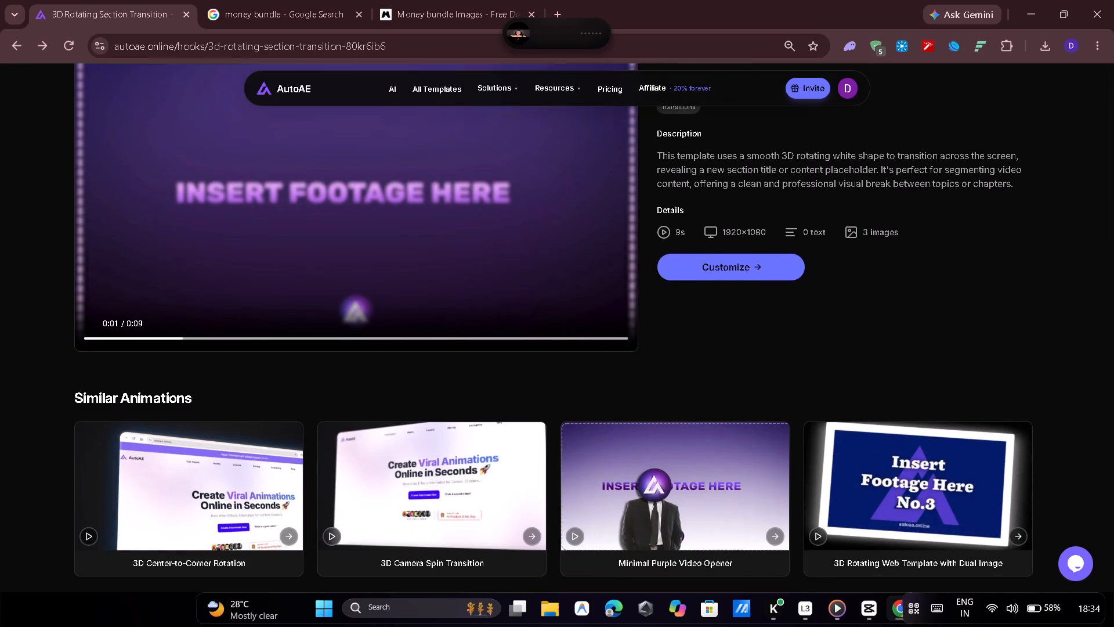
pyautogui.scroll(-5, 312, 200)
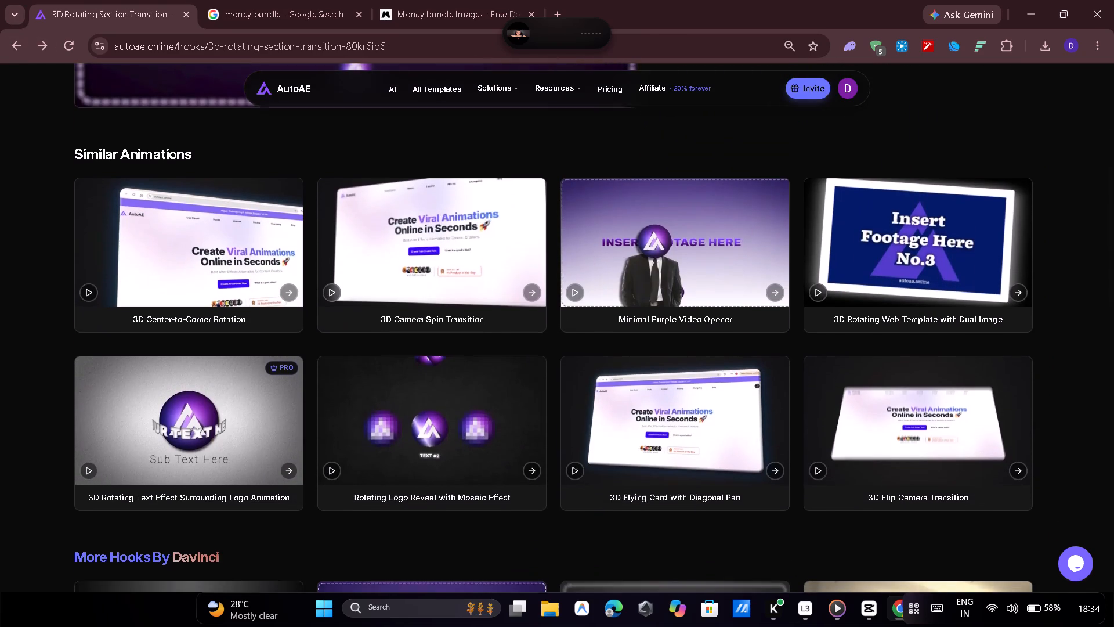
pyautogui.scroll(-4, 312, 200)
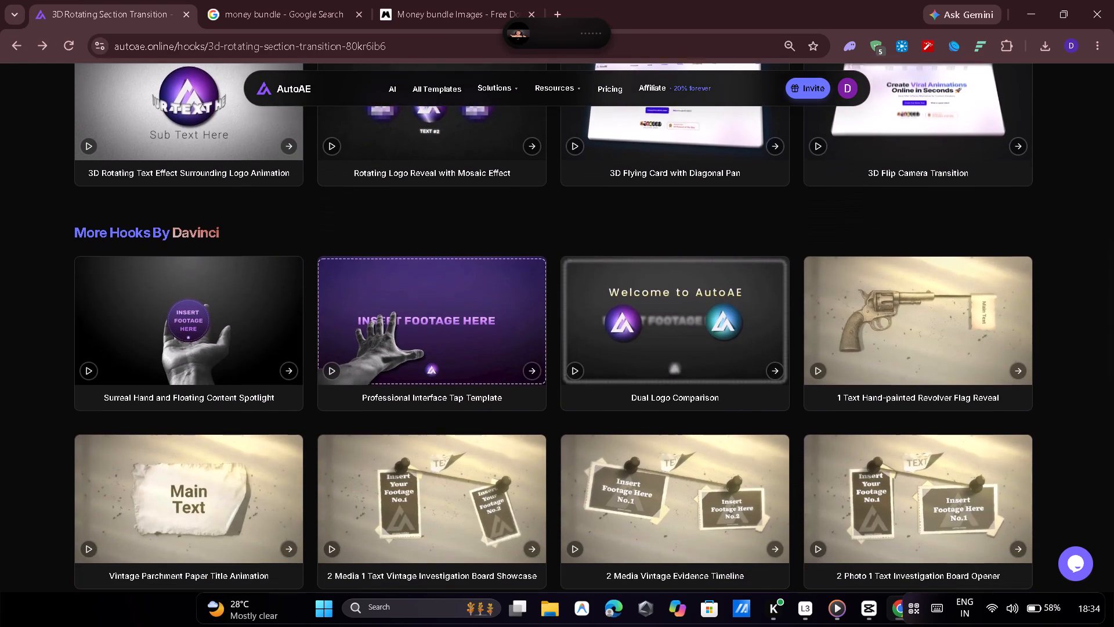
pyautogui.scroll(-1, 312, 200)
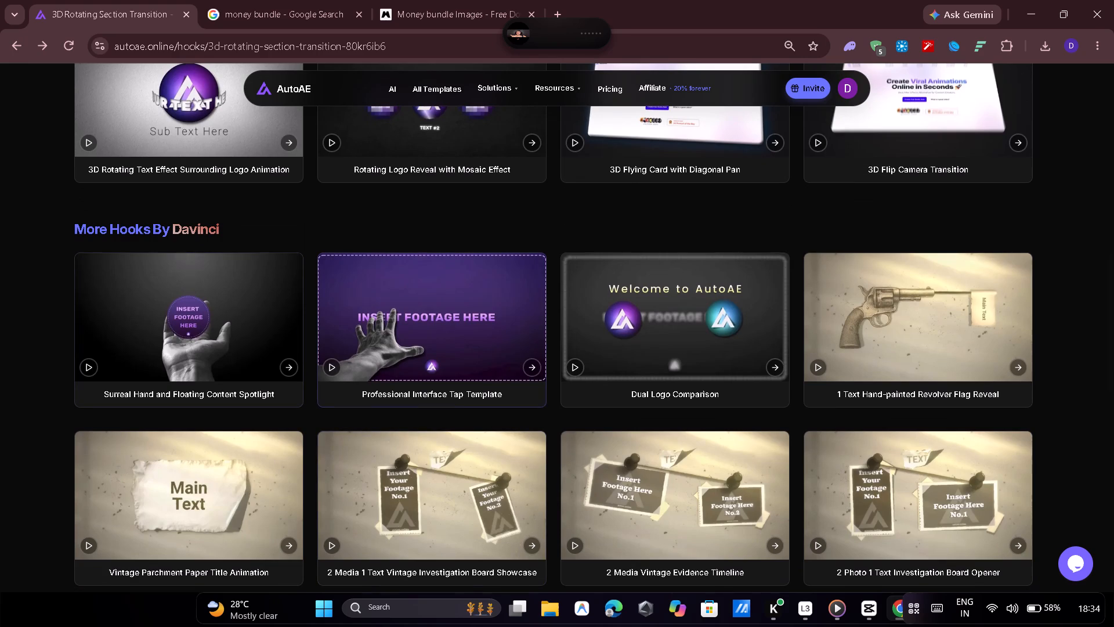
pyautogui.click(333, 362)
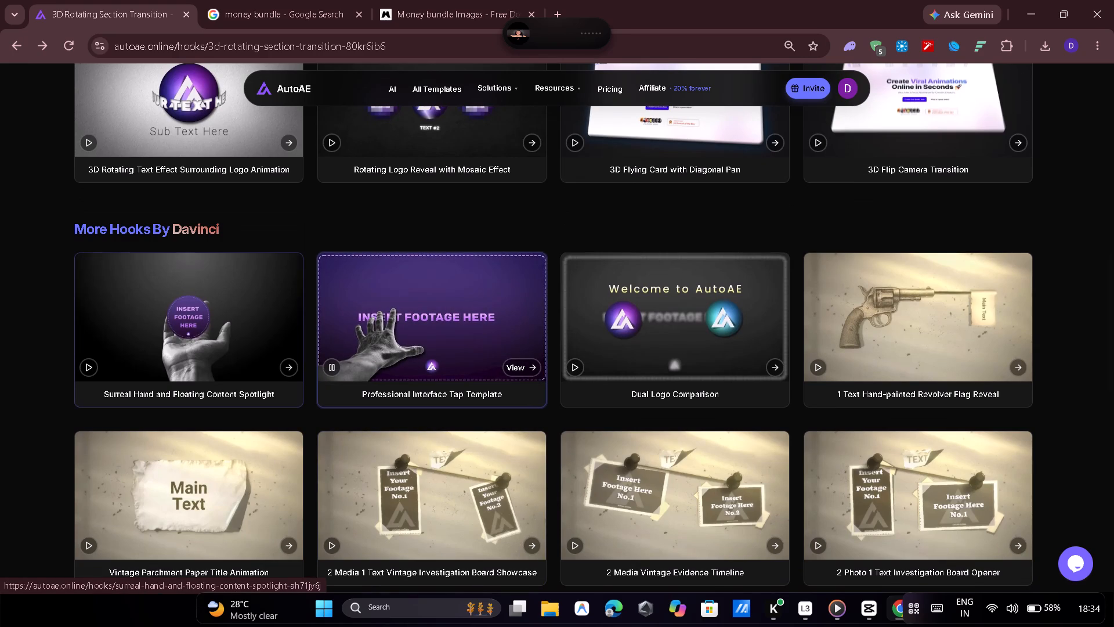
pyautogui.click(91, 369)
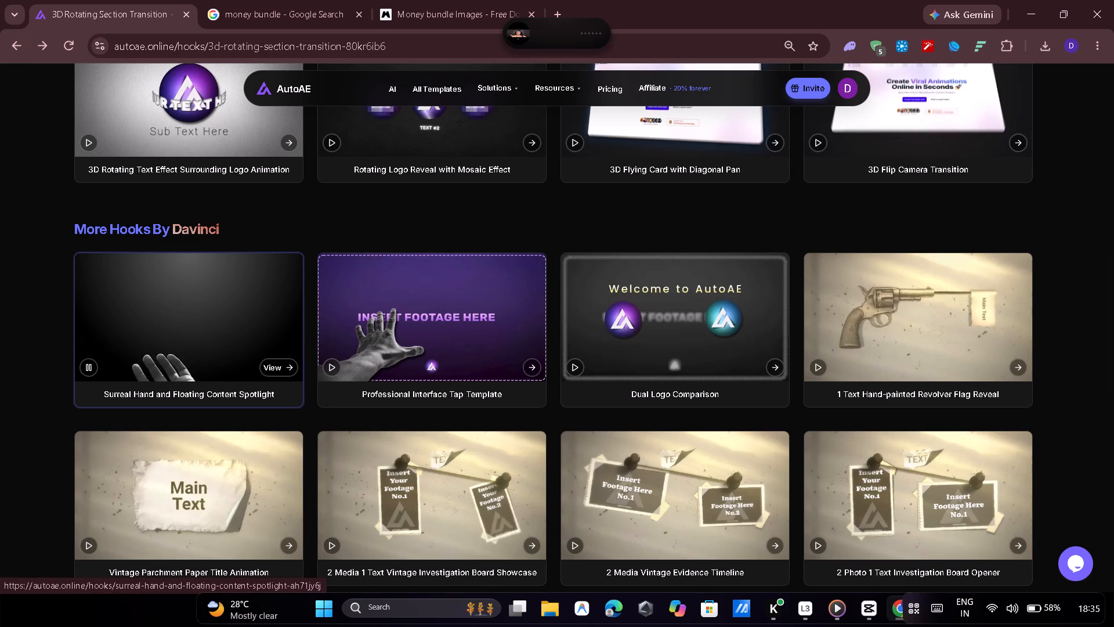
# Examine the More Transitions Templates section and preview the 0X100x Style Minimal Vertical Text Slider template.
pyautogui.scroll(-4, 215, 369)
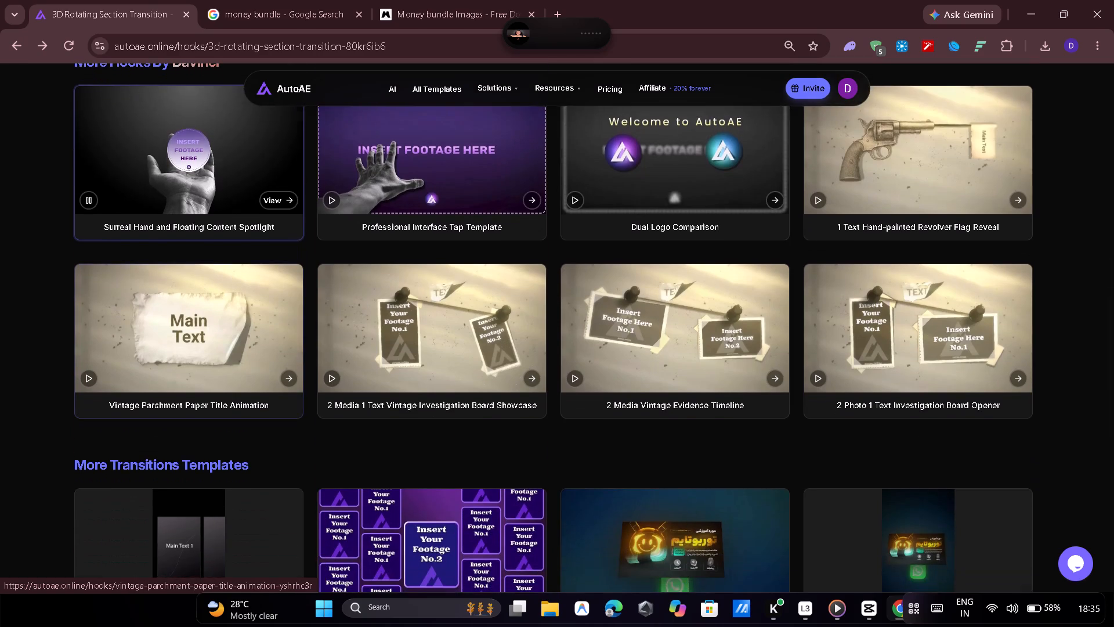
pyautogui.scroll(-3, 215, 369)
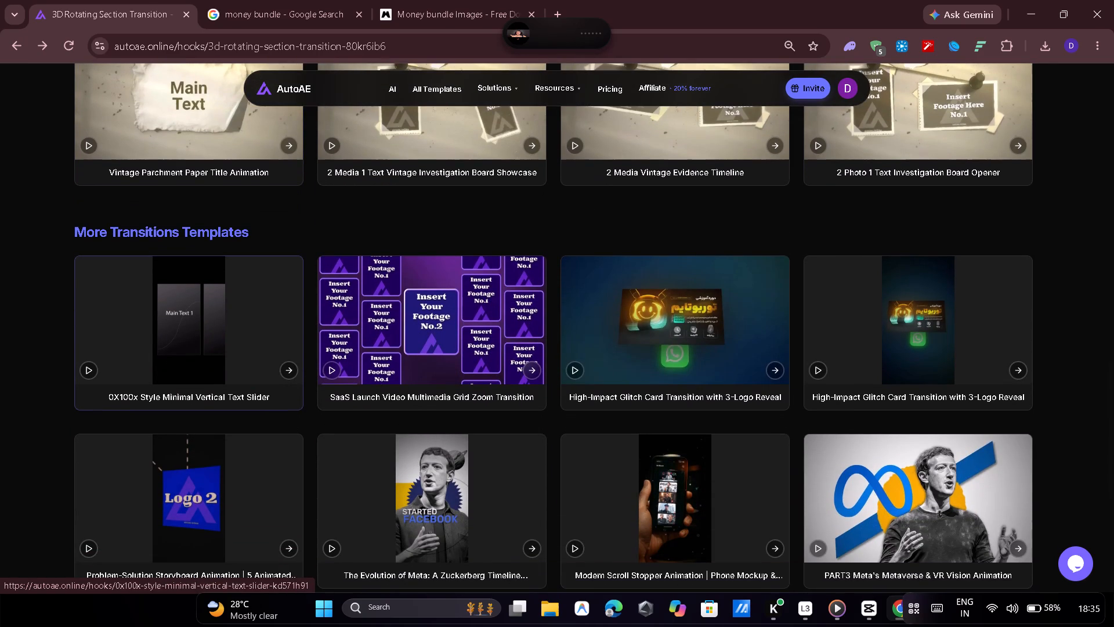
pyautogui.click(89, 370)
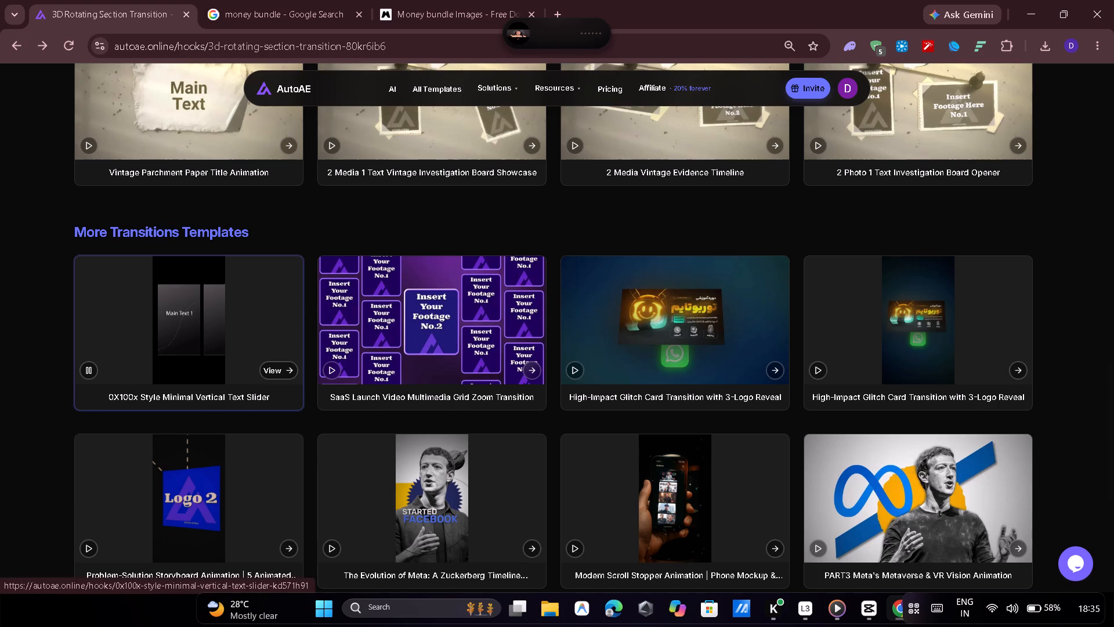
pyautogui.scroll(-3, 196, 363)
pyautogui.scroll(1, 196, 363)
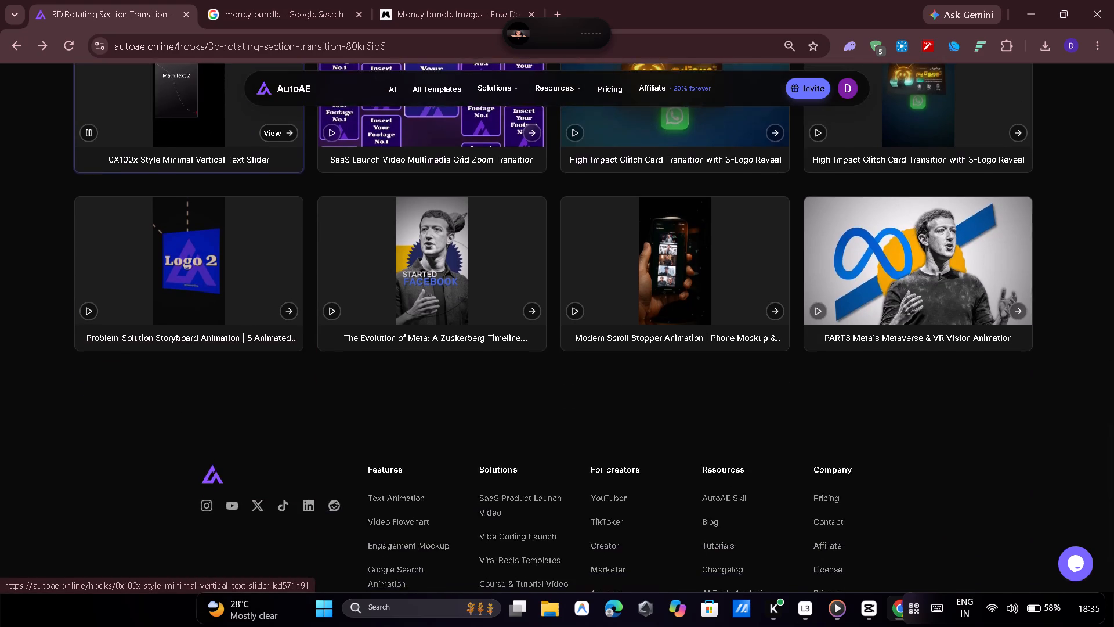
pyautogui.scroll(5, 196, 363)
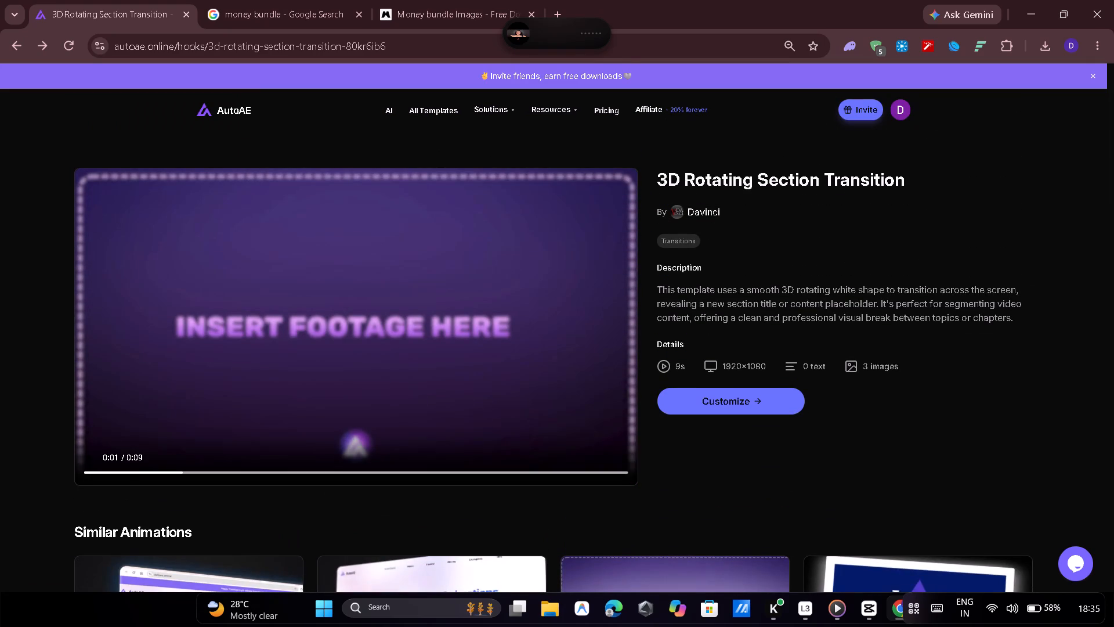
# Open the full AutoAE animation template library and activate its template search.
pyautogui.click(432, 104)
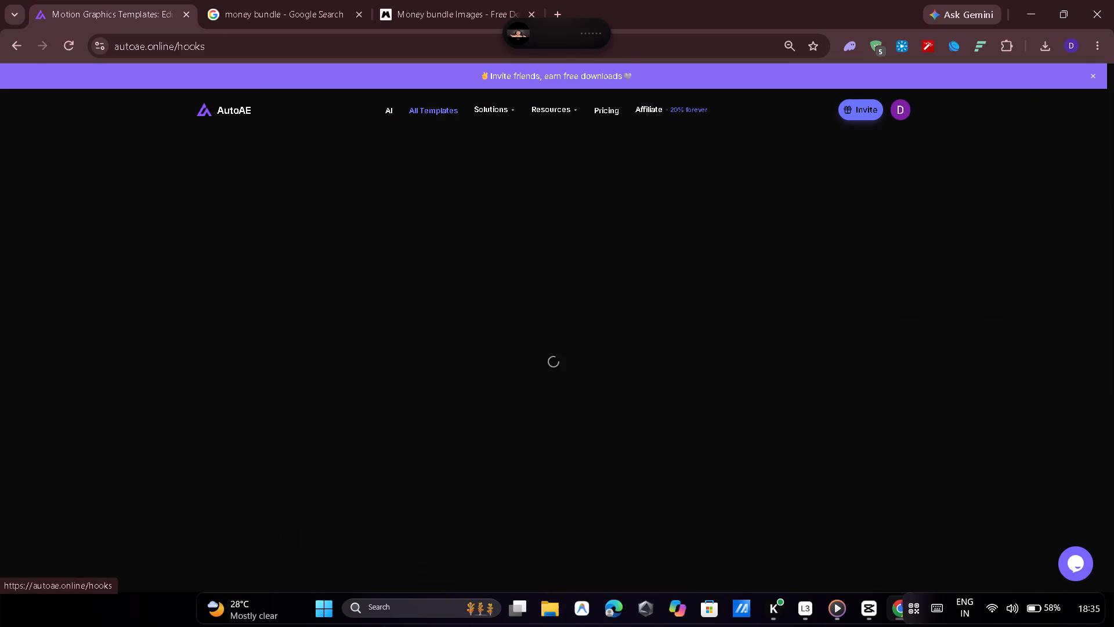
pyautogui.click(339, 299)
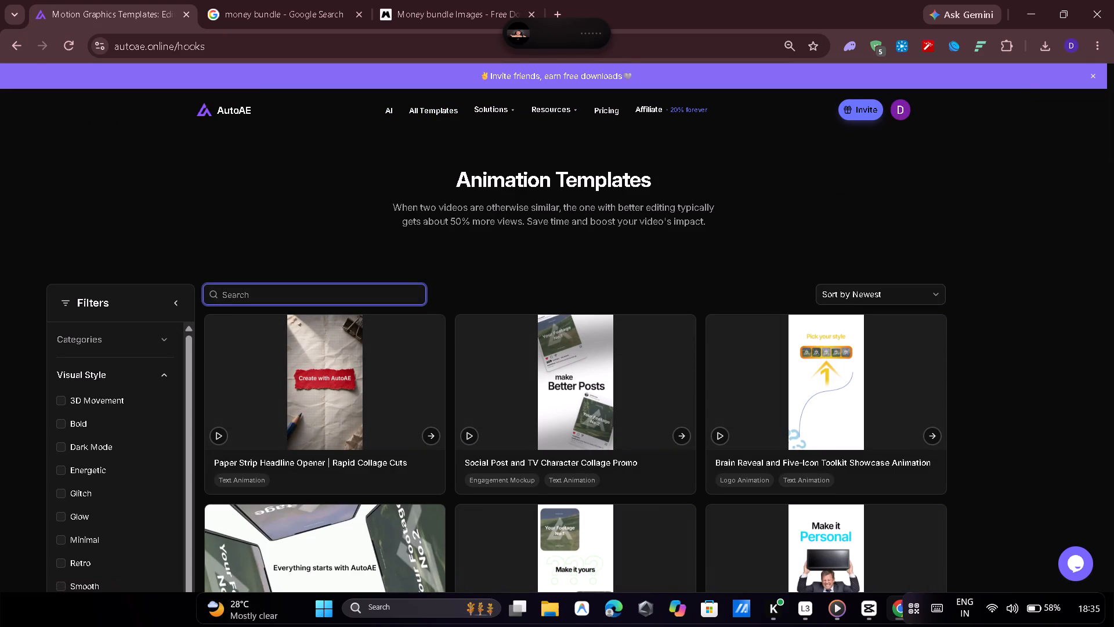